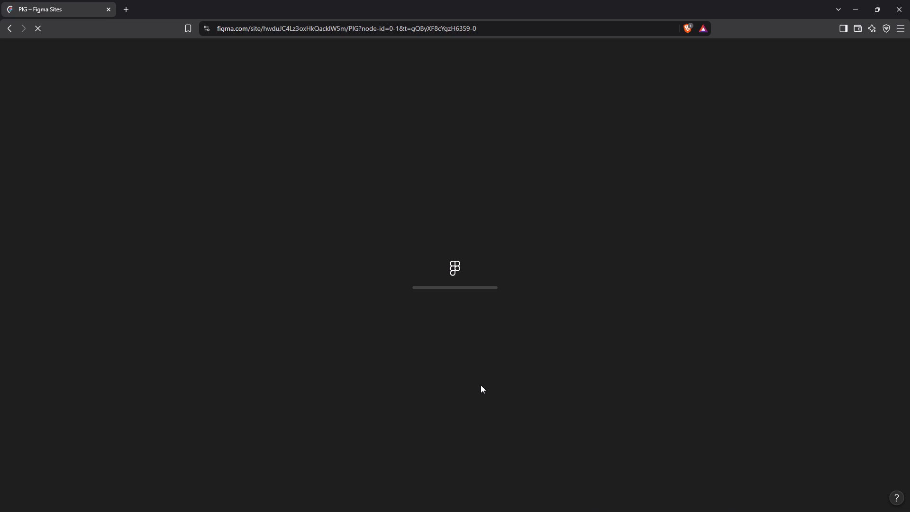
Look over the /new-one page design from the hero section down to the OSMERE footer.
{"action": "left_click", "coordinate": [481, 385]}
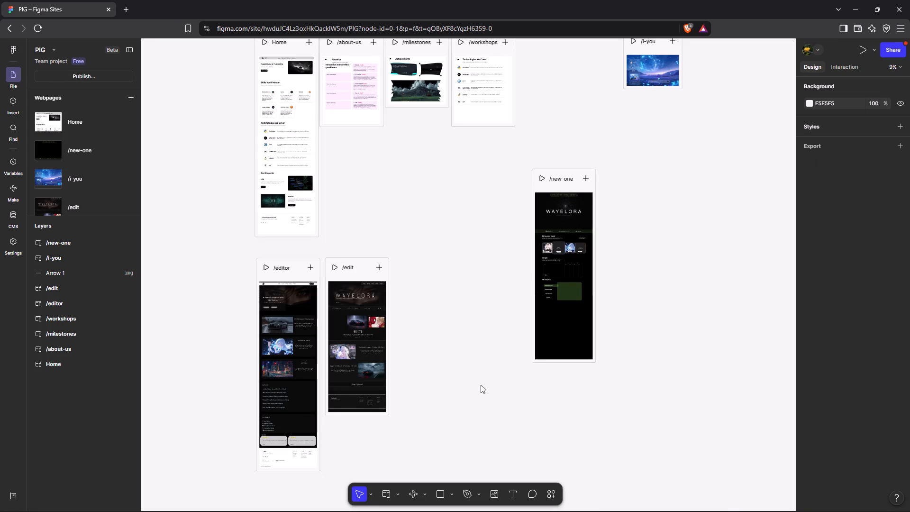
{"action": "scroll", "coordinate": [481, 385], "scroll_direction": "left", "scroll_amount": 2}
{"action": "scroll", "coordinate": [481, 385], "scroll_direction": "up", "scroll_amount": 3}
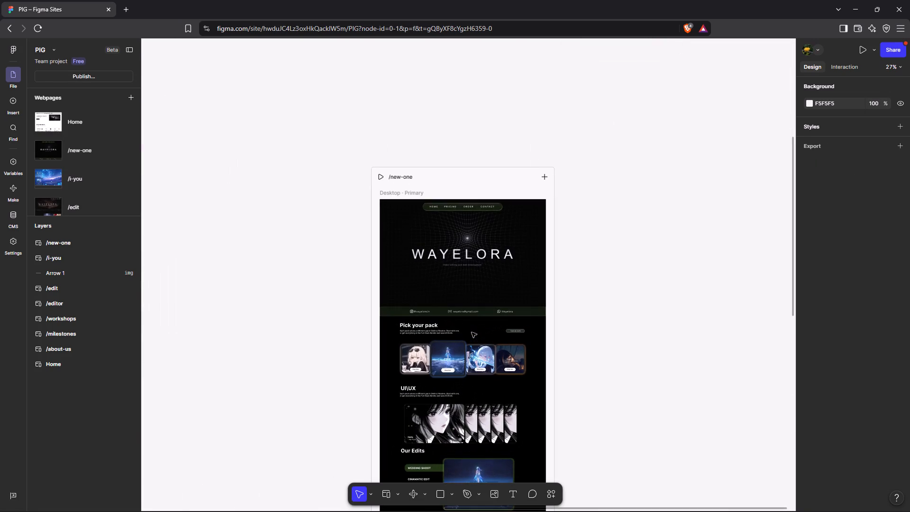
{"action": "scroll", "coordinate": [472, 332], "scroll_direction": "down", "scroll_amount": 1}
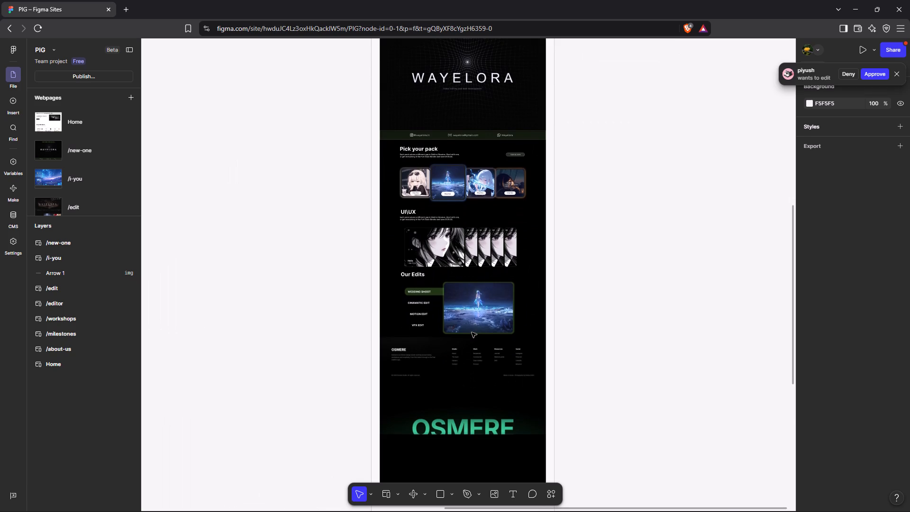
{"action": "scroll", "coordinate": [472, 332], "scroll_direction": "down", "scroll_amount": 3}
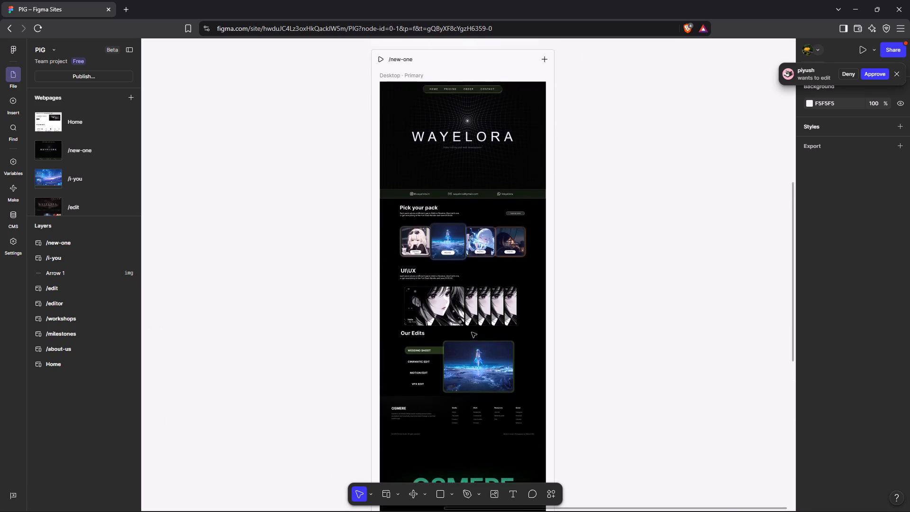
{"action": "scroll", "coordinate": [472, 332], "scroll_direction": "down", "scroll_amount": 1}
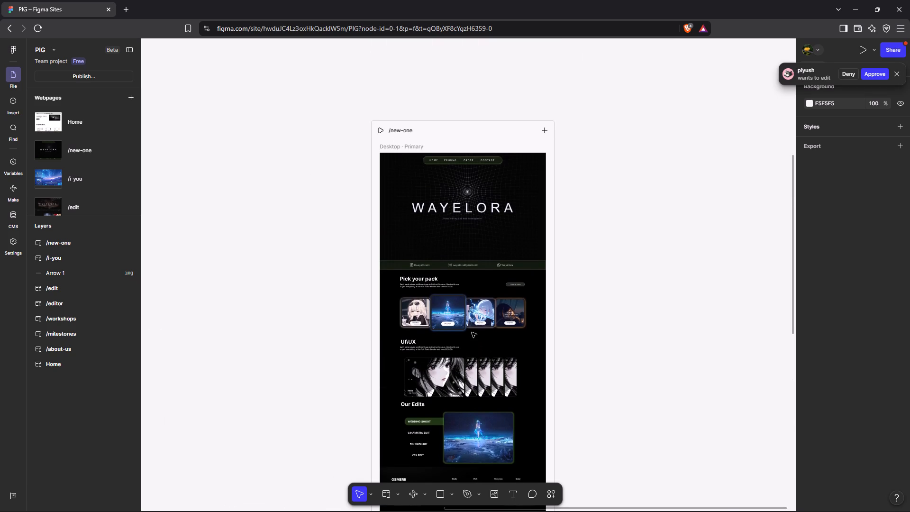
Delete the green highlight rectangle behind WEDDING SHOOT in the Our Edits section.
{"action": "scroll", "coordinate": [472, 332], "scroll_direction": "down", "scroll_amount": 2}
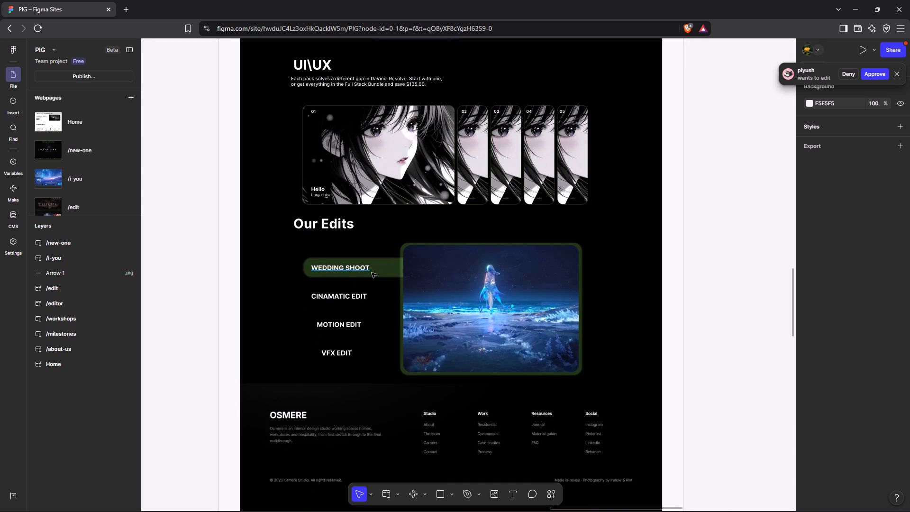
{"action": "left_click", "coordinate": [383, 268]}
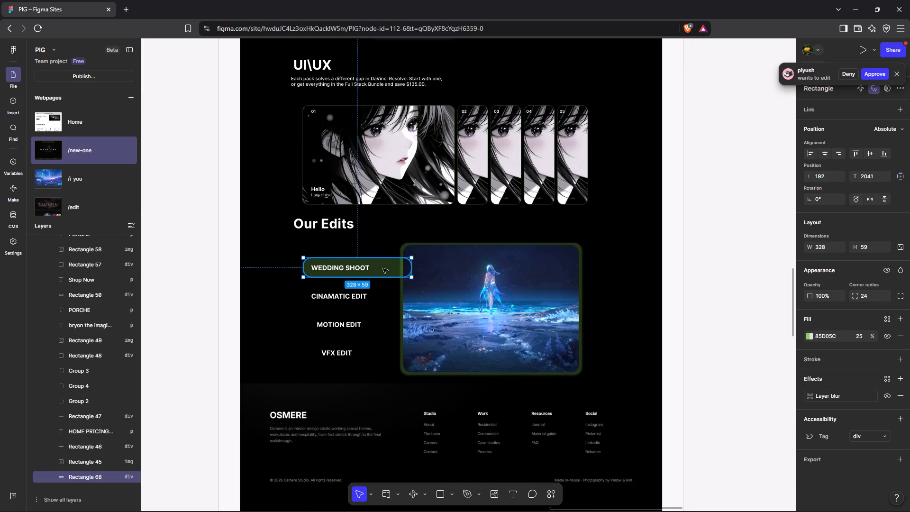
{"action": "left_click", "coordinate": [355, 267]}
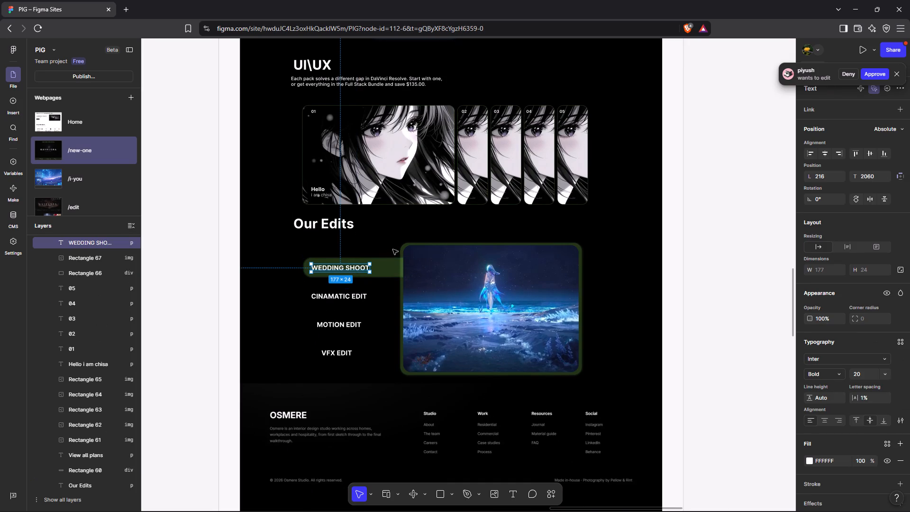
{"action": "left_click", "coordinate": [393, 269]}
{"action": "key", "text": "BackSpace"}
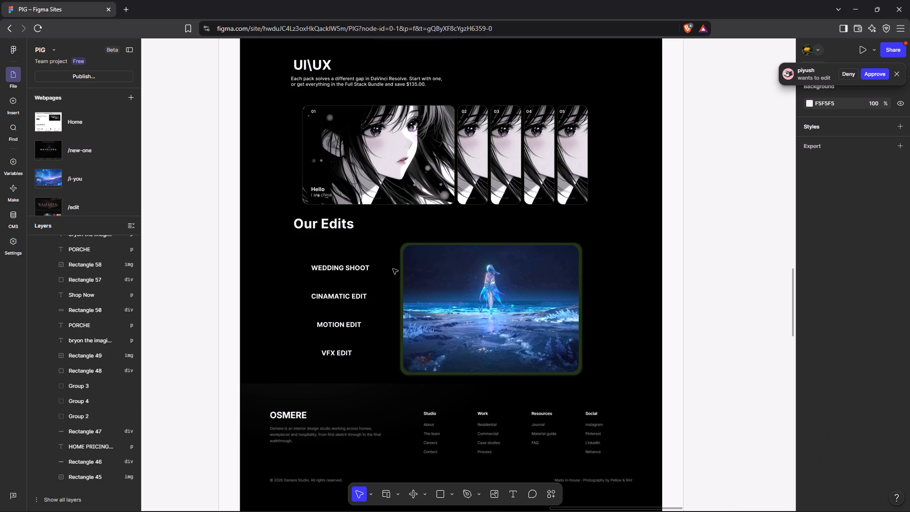
Delete the hero background image with the WAYELORA title and grid on the /new-one page.
{"action": "scroll", "coordinate": [393, 269], "scroll_direction": "up", "scroll_amount": 8}
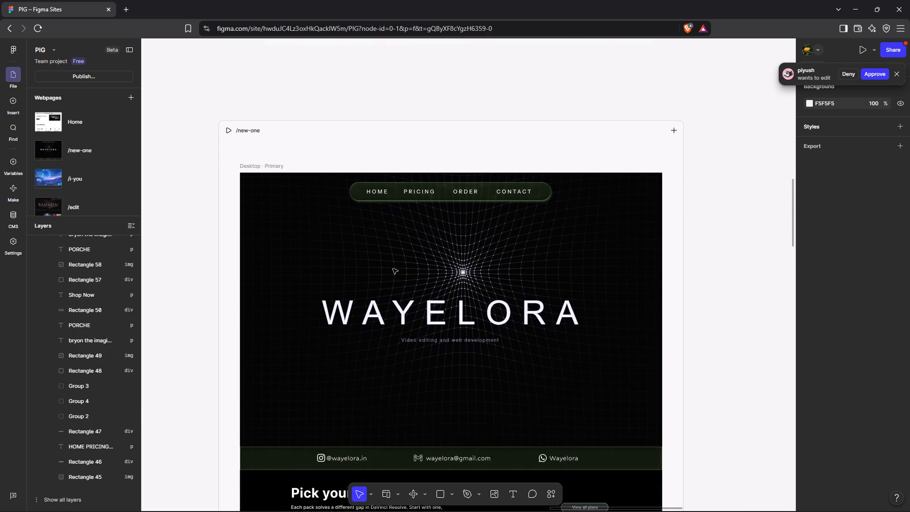
{"action": "scroll", "coordinate": [393, 269], "scroll_direction": "up", "scroll_amount": 1}
{"action": "left_click", "coordinate": [393, 269]}
{"action": "right_click", "coordinate": [393, 269]}
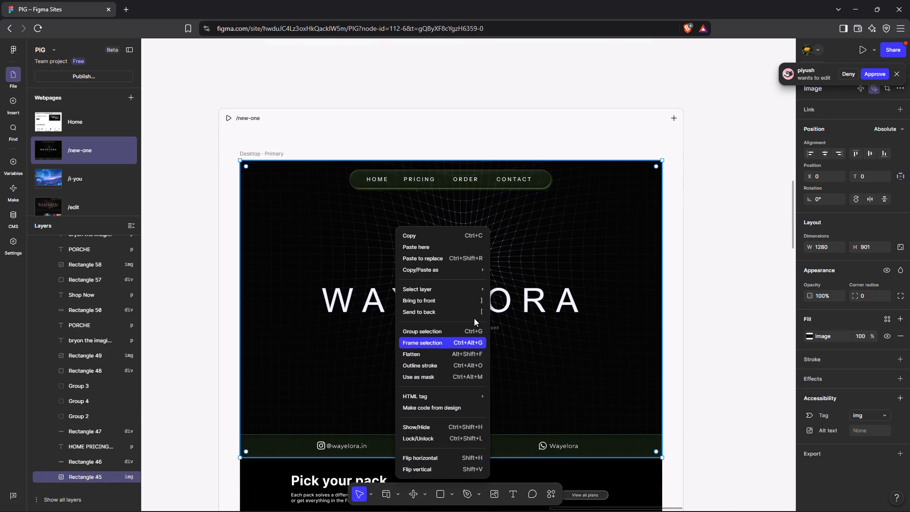
{"action": "key", "text": "BackSpace"}
{"action": "left_click", "coordinate": [317, 334]}
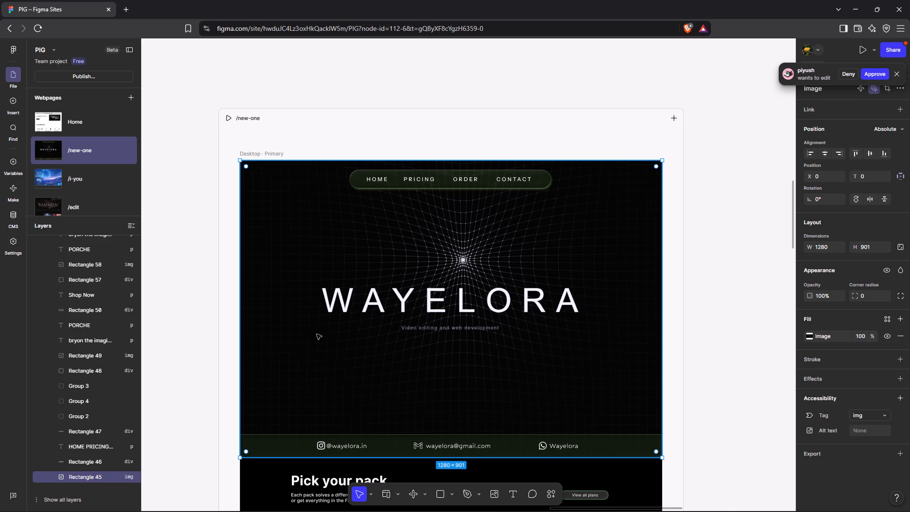
{"action": "key", "text": "BackSpace"}
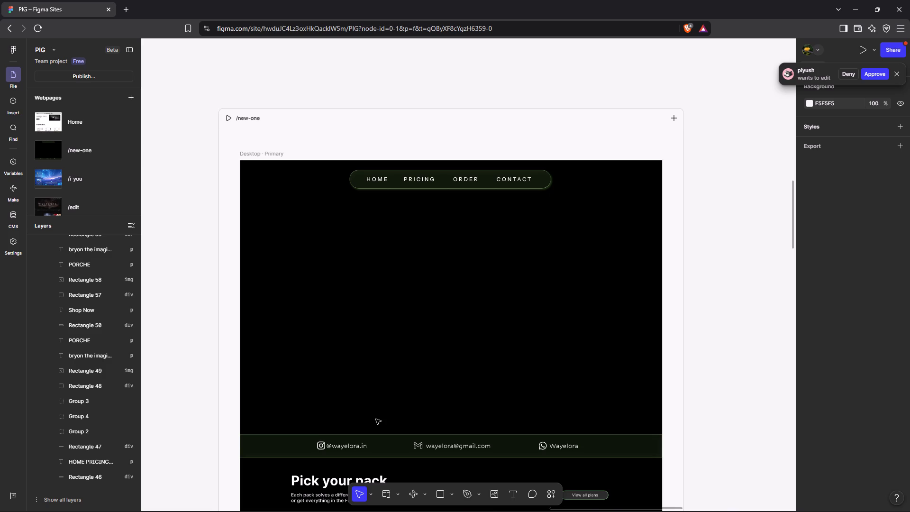
Fill the rectangle framing the Our Edits image with green 34B381 at 100%, sampled from the OSMERE footer lettering.
{"action": "left_click", "coordinate": [395, 448]}
{"action": "scroll", "coordinate": [395, 448], "scroll_direction": "down", "scroll_amount": 8}
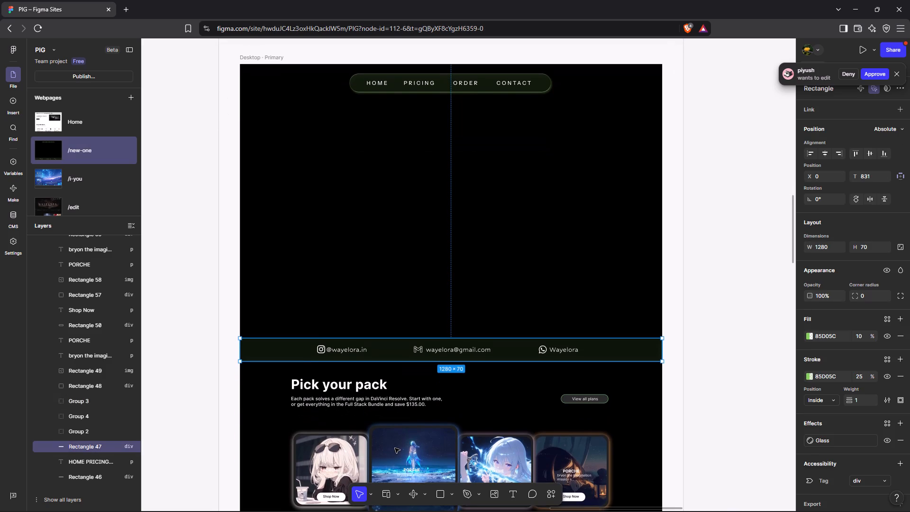
{"action": "scroll", "coordinate": [395, 448], "scroll_direction": "down", "scroll_amount": 11}
{"action": "scroll", "coordinate": [395, 448], "scroll_direction": "up", "scroll_amount": 2}
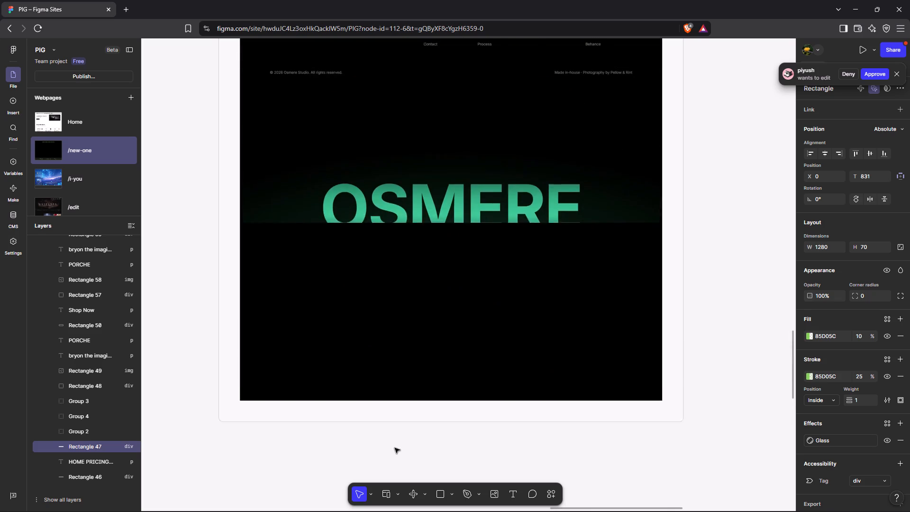
{"action": "scroll", "coordinate": [395, 448], "scroll_direction": "up", "scroll_amount": 6}
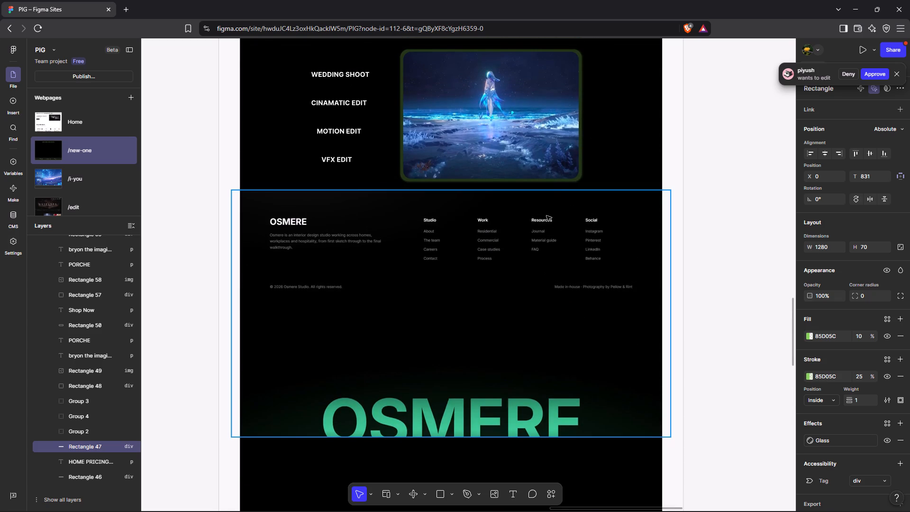
{"action": "left_click", "coordinate": [573, 182]}
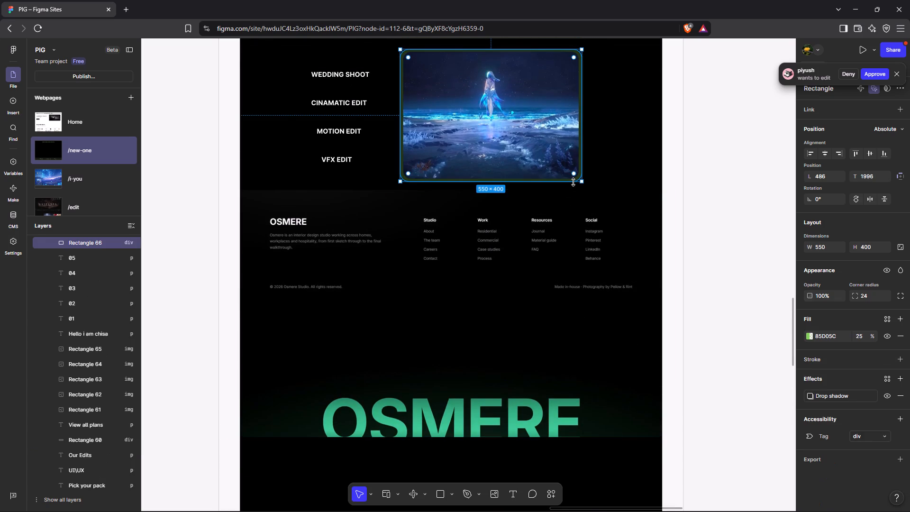
{"action": "left_click", "coordinate": [808, 332]}
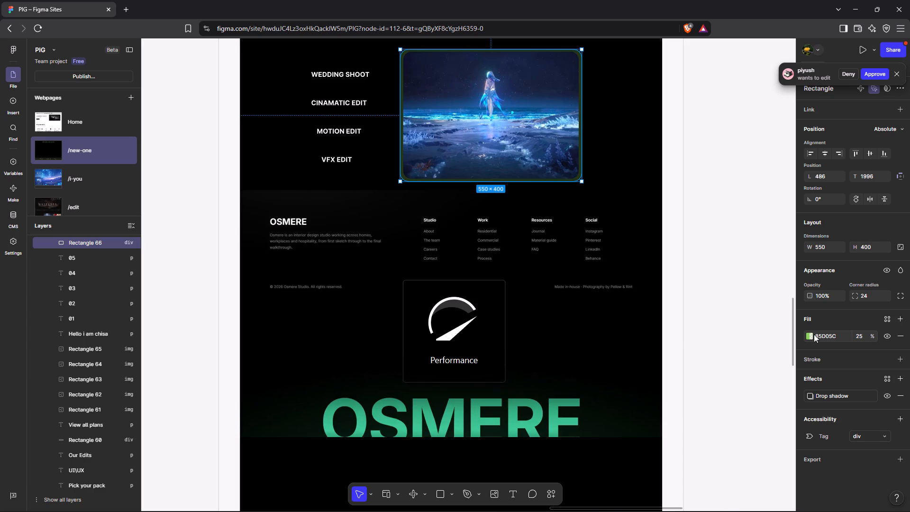
{"action": "left_click", "coordinate": [812, 334]}
{"action": "left_click", "coordinate": [696, 406]}
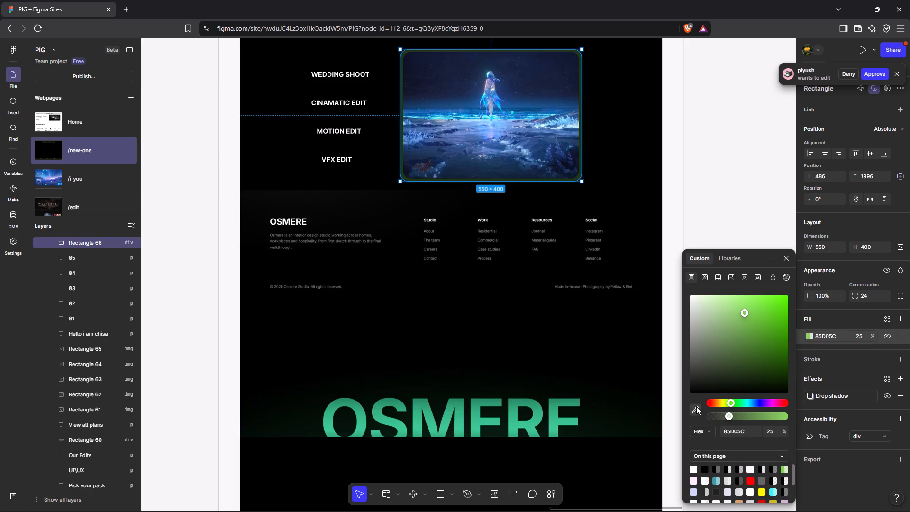
{"action": "left_click", "coordinate": [541, 412]}
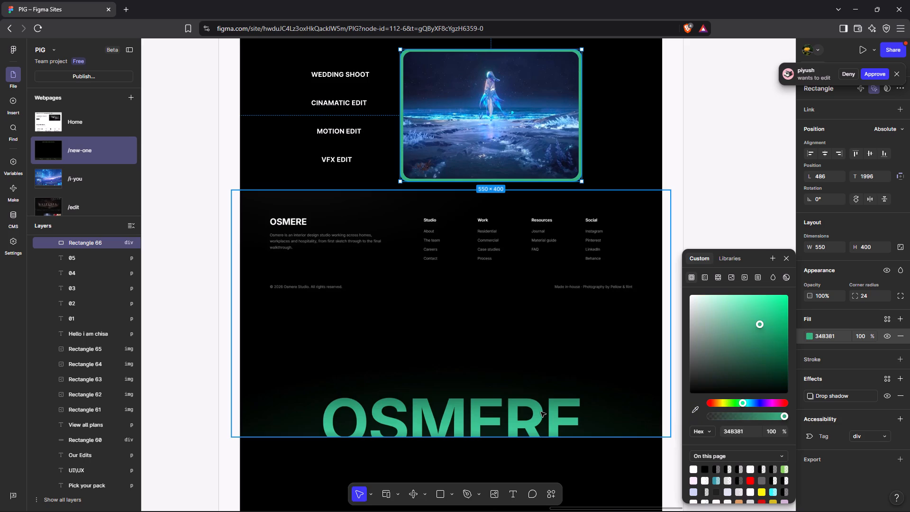
{"action": "left_click", "coordinate": [779, 185]}
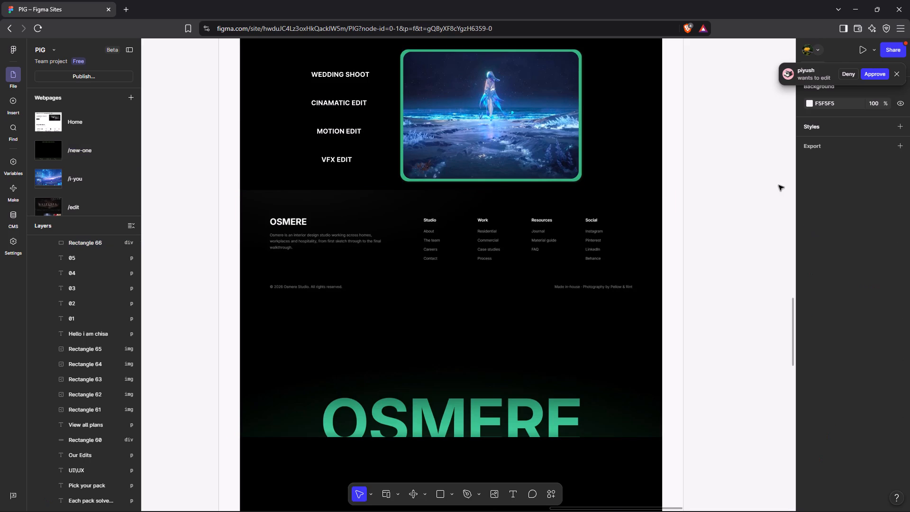
{"action": "left_click", "coordinate": [779, 185]}
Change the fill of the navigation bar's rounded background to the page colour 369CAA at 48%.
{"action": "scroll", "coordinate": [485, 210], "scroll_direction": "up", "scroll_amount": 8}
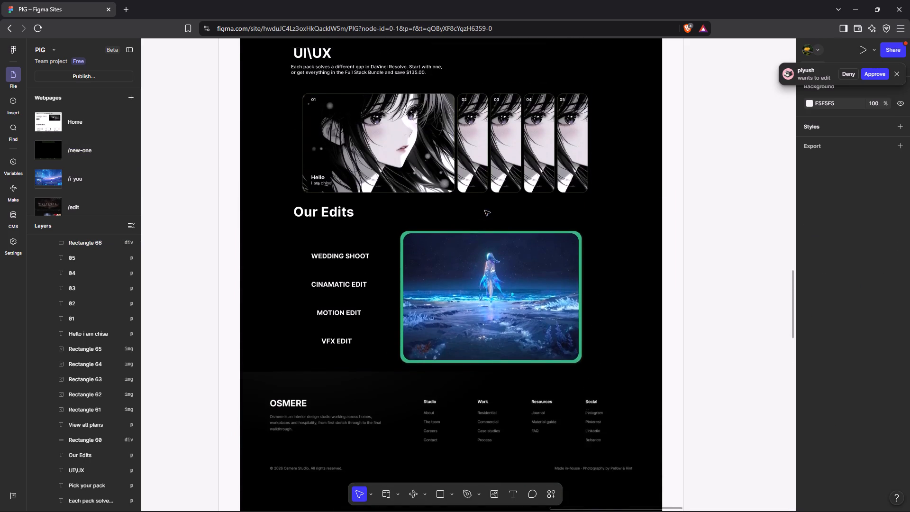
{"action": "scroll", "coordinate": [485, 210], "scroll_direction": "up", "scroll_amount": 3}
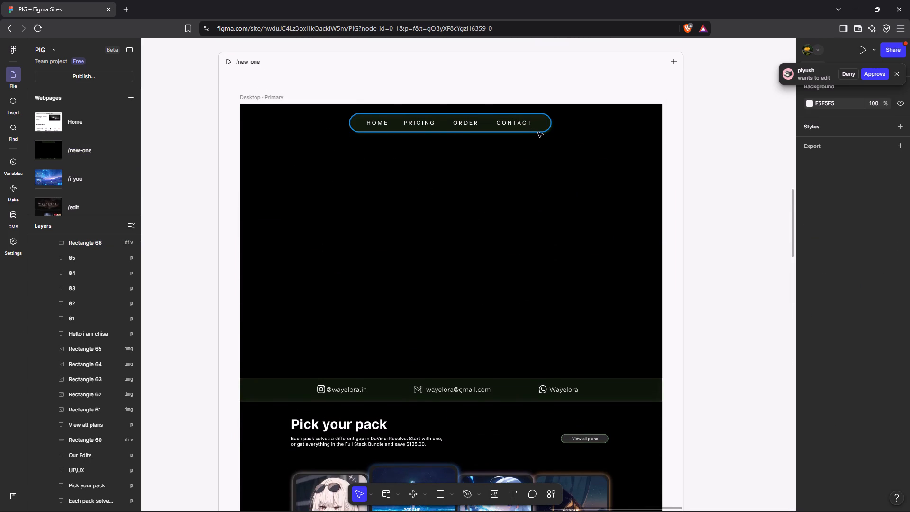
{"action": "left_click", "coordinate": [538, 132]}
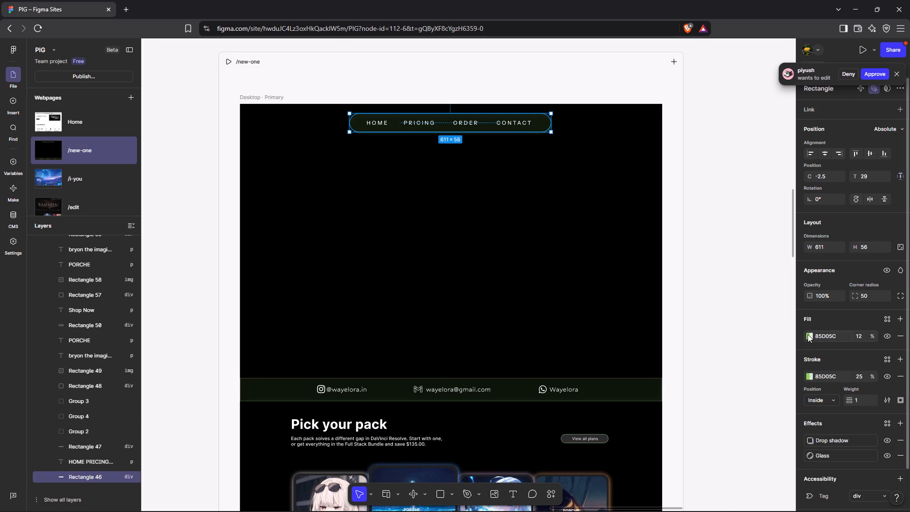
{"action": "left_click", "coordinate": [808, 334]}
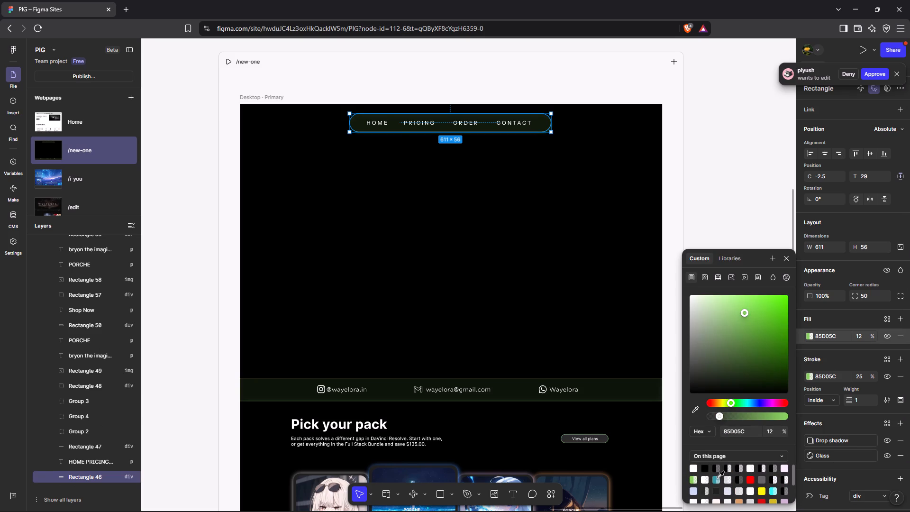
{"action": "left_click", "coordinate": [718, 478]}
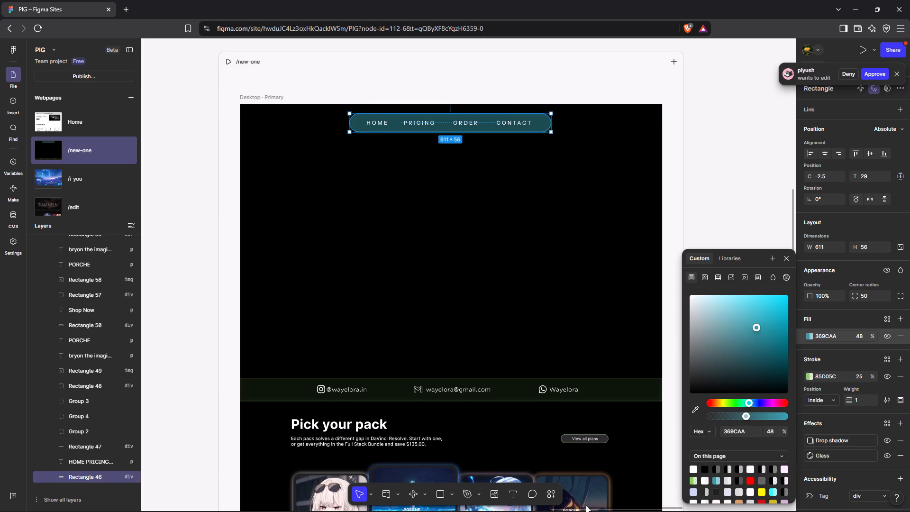
Fill the navigation bar background with green 39C390 sampled from the OSMERE footer lettering.
{"action": "scroll", "coordinate": [586, 505], "scroll_direction": "down", "scroll_amount": 12}
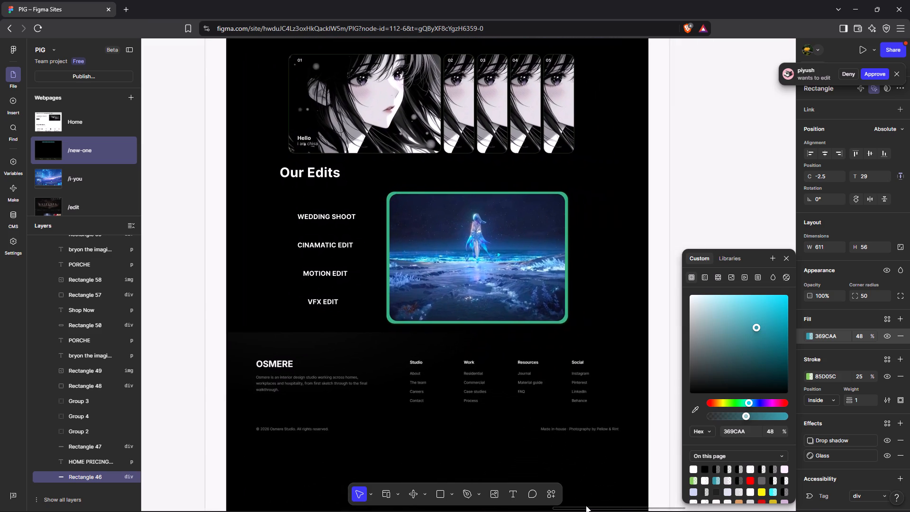
{"action": "scroll", "coordinate": [586, 505], "scroll_direction": "down", "scroll_amount": 1}
{"action": "scroll", "coordinate": [586, 505], "scroll_direction": "up", "scroll_amount": 1}
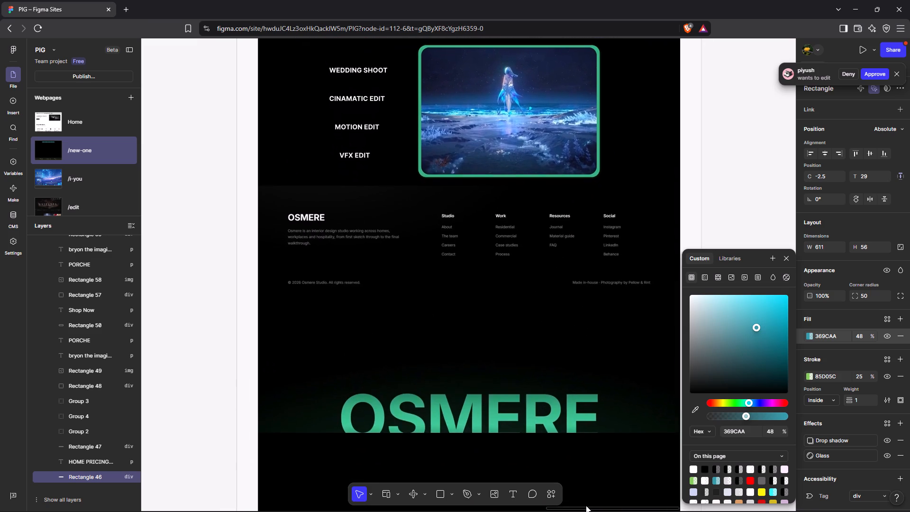
{"action": "scroll", "coordinate": [586, 505], "scroll_direction": "up", "scroll_amount": 1}
{"action": "scroll", "coordinate": [586, 505], "scroll_direction": "down", "scroll_amount": 5}
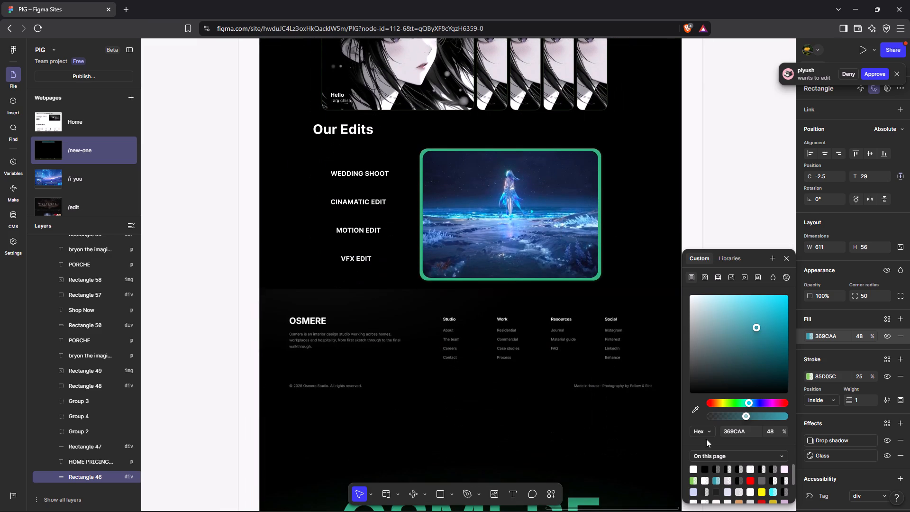
{"action": "left_click", "coordinate": [697, 409]}
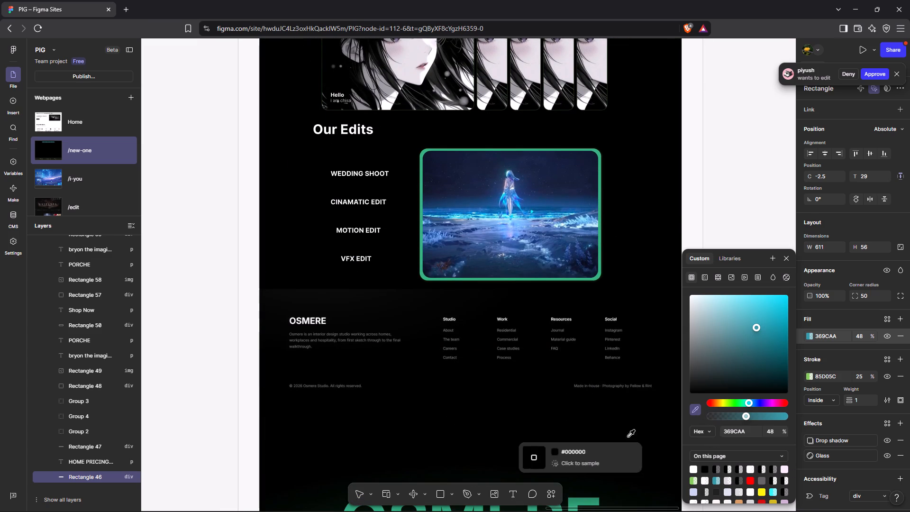
{"action": "scroll", "coordinate": [591, 442], "scroll_direction": "down", "scroll_amount": 3}
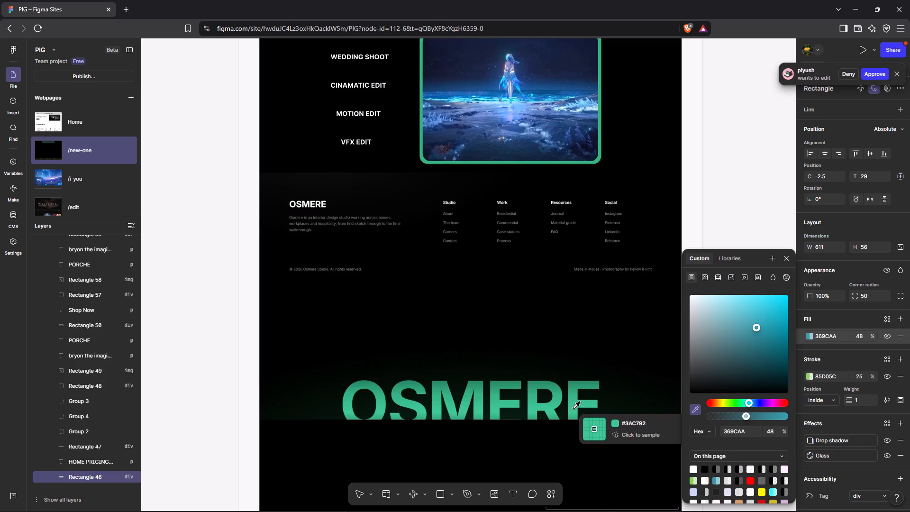
{"action": "left_click", "coordinate": [574, 405]}
Lower the opacity of the navigation bar background's fill to below 30%.
{"action": "scroll", "coordinate": [574, 405], "scroll_direction": "up", "scroll_amount": 5}
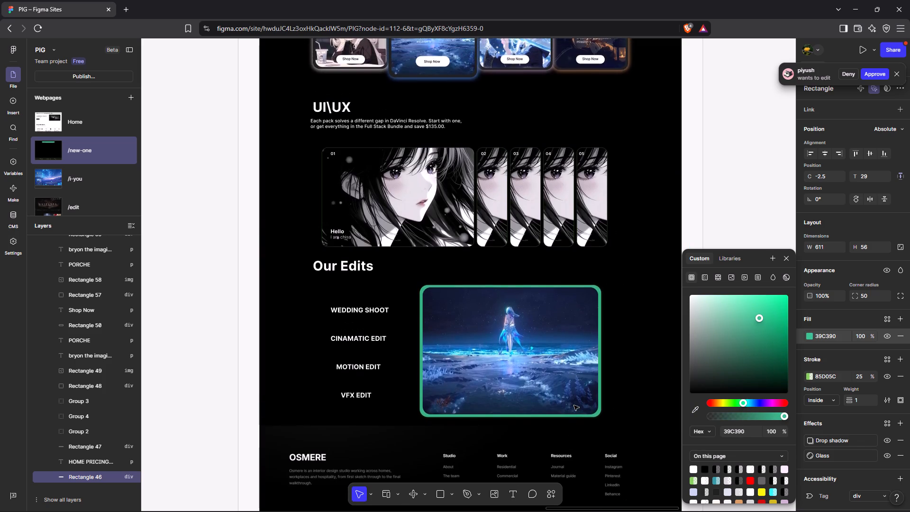
{"action": "scroll", "coordinate": [574, 405], "scroll_direction": "up", "scroll_amount": 6}
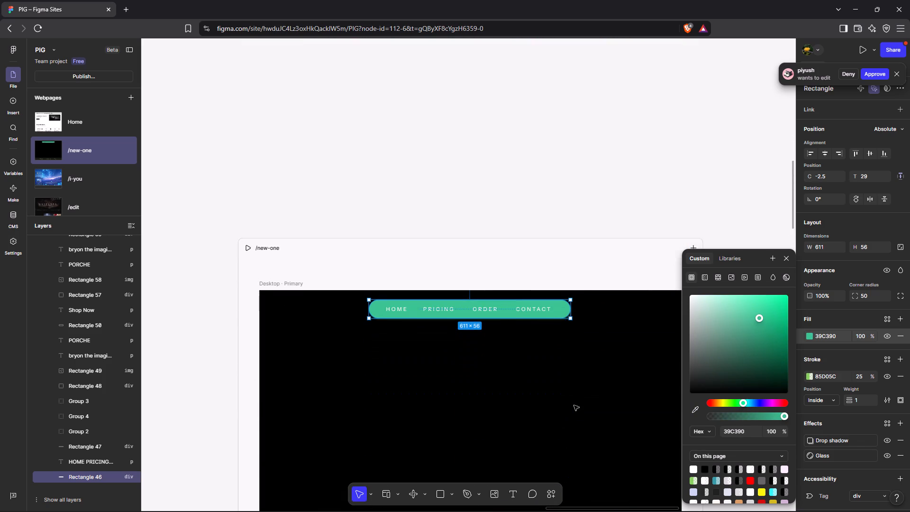
{"action": "scroll", "coordinate": [574, 405], "scroll_direction": "up", "scroll_amount": 1}
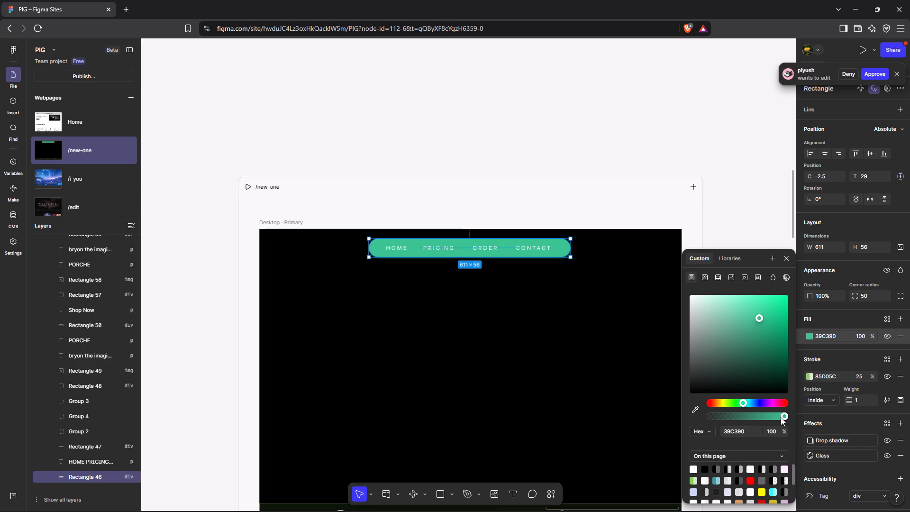
{"action": "left_click_drag", "start_coordinate": [784, 416], "coordinate": [729, 416]}
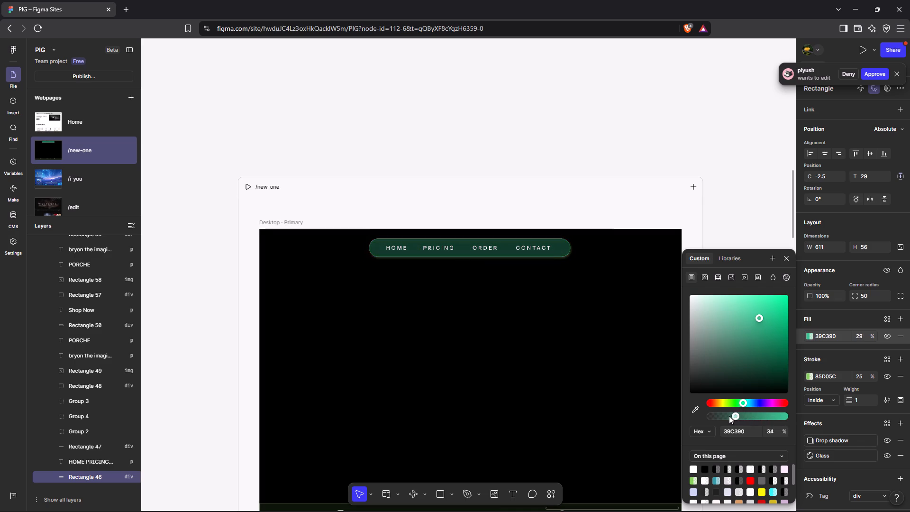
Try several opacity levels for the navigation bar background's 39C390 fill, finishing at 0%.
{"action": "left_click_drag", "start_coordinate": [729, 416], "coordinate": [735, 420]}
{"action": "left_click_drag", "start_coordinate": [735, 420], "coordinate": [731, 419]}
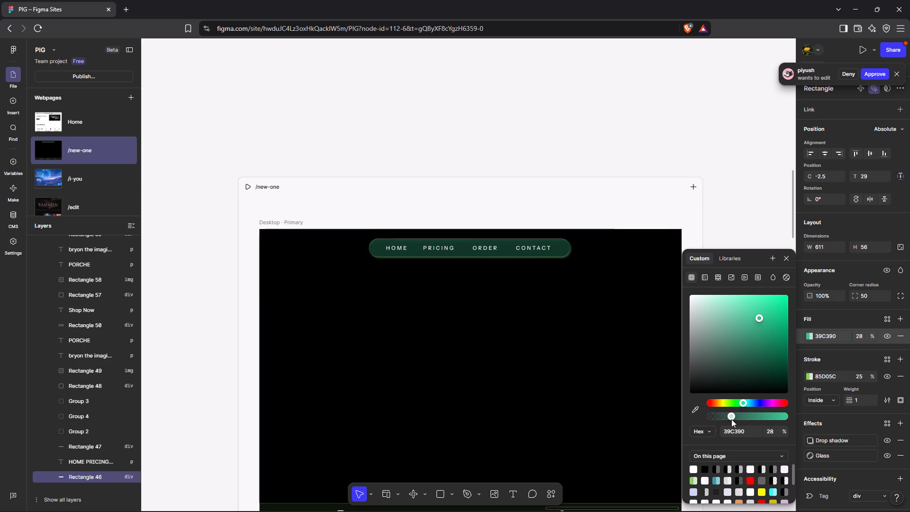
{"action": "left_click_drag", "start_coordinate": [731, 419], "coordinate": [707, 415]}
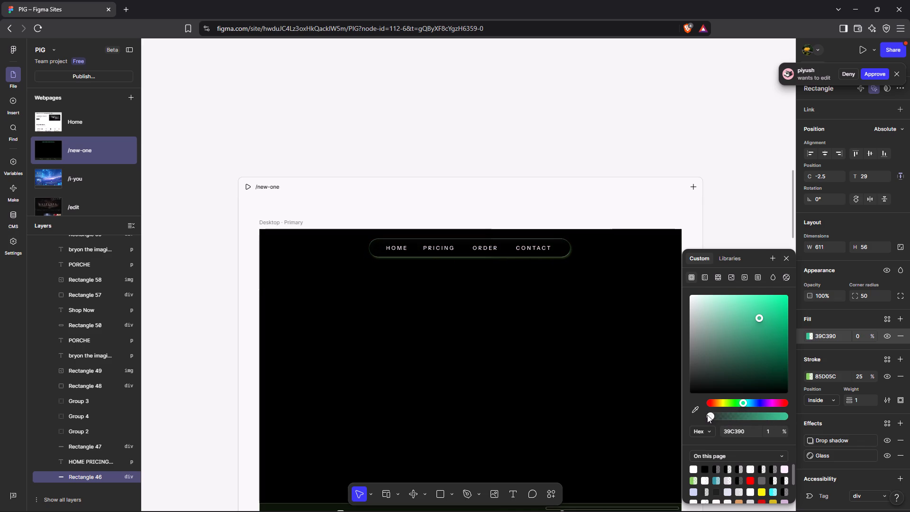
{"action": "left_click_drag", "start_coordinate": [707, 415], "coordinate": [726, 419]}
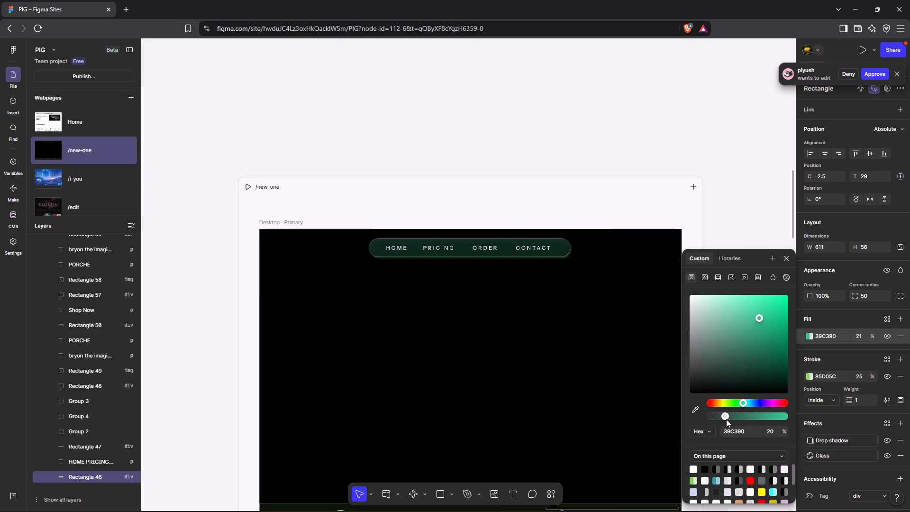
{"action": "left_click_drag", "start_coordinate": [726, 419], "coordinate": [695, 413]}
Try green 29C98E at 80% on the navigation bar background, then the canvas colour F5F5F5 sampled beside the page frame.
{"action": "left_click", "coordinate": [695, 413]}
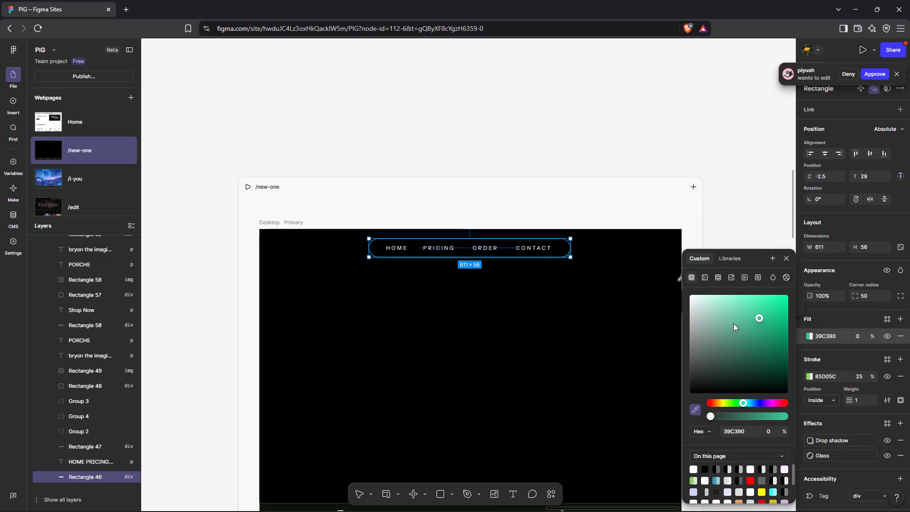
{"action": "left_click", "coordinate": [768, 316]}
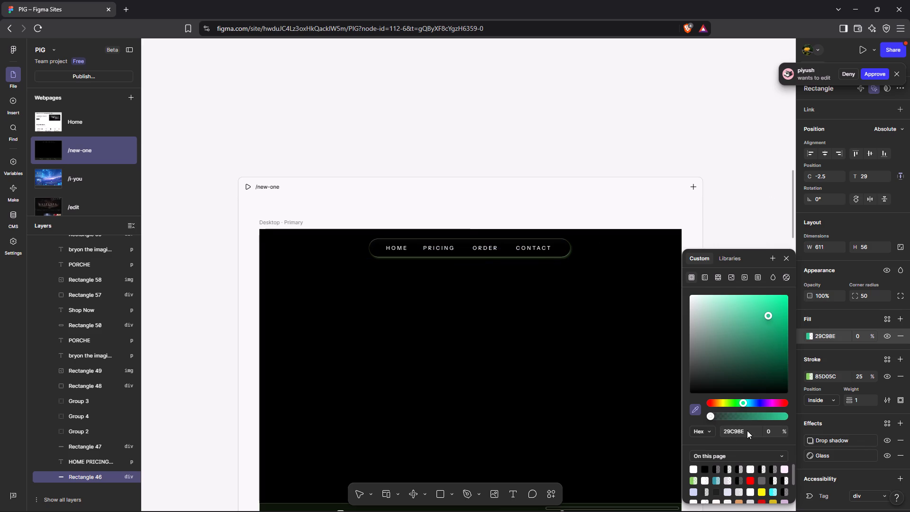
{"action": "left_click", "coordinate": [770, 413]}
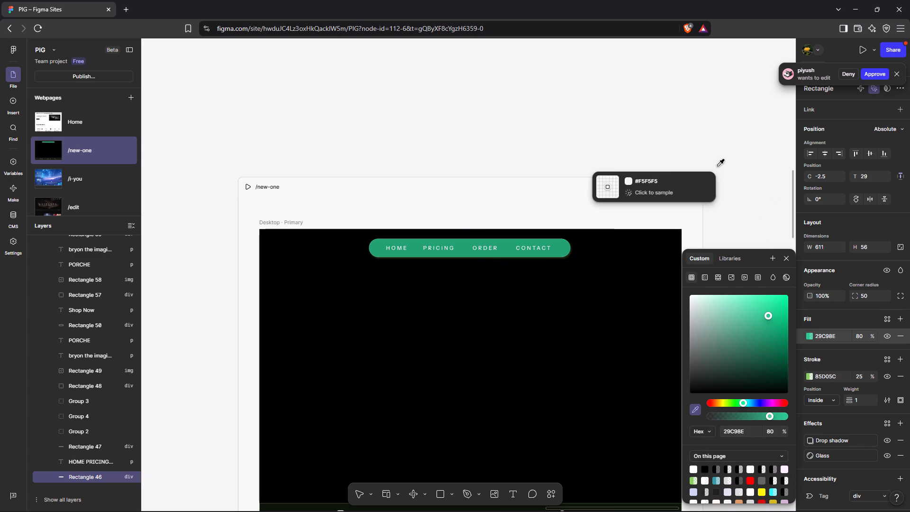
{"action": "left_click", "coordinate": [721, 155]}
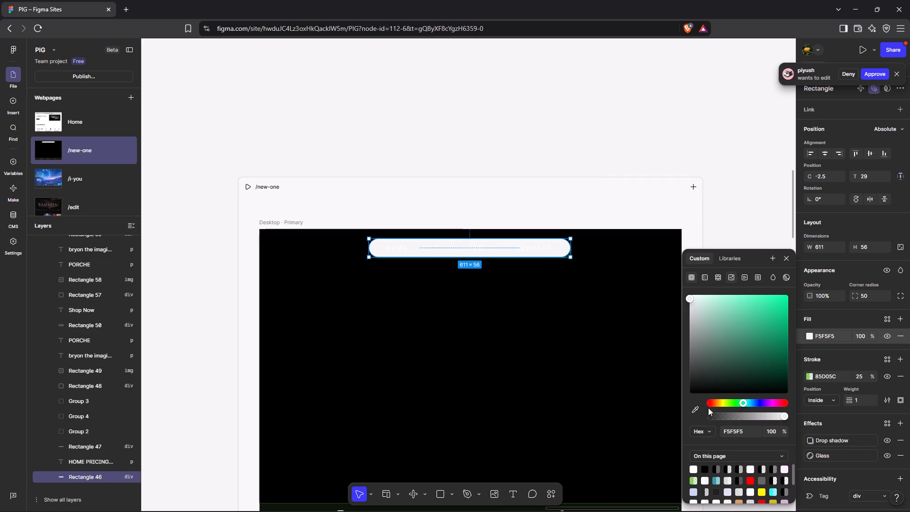
Fill the navigation bar background with green 1DDE97 at 30% opacity and deselect it.
{"action": "left_click", "coordinate": [733, 413]}
{"action": "left_click", "coordinate": [766, 312]}
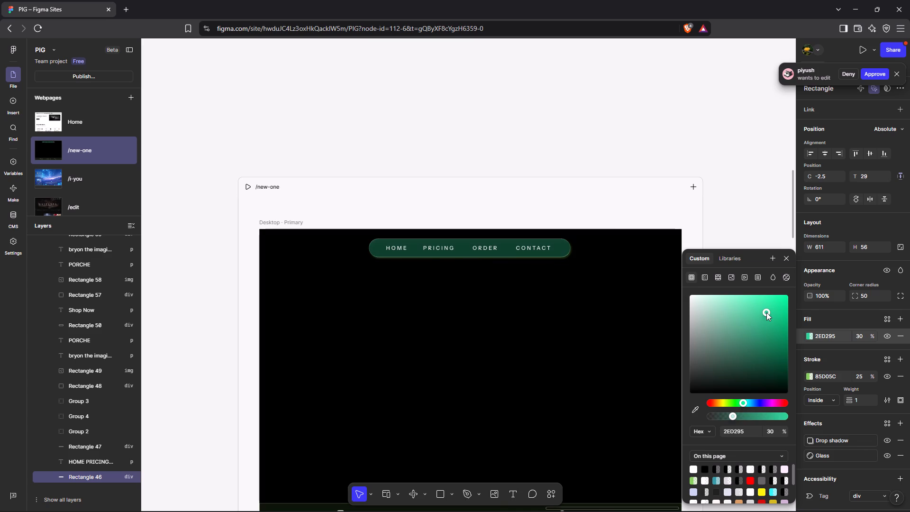
{"action": "left_click_drag", "start_coordinate": [766, 312], "coordinate": [774, 300]}
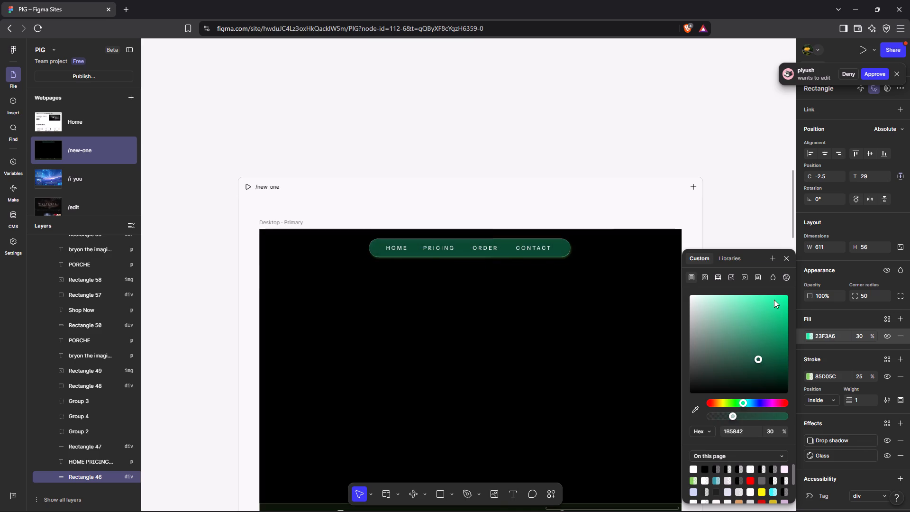
{"action": "left_click_drag", "start_coordinate": [774, 300], "coordinate": [775, 308]}
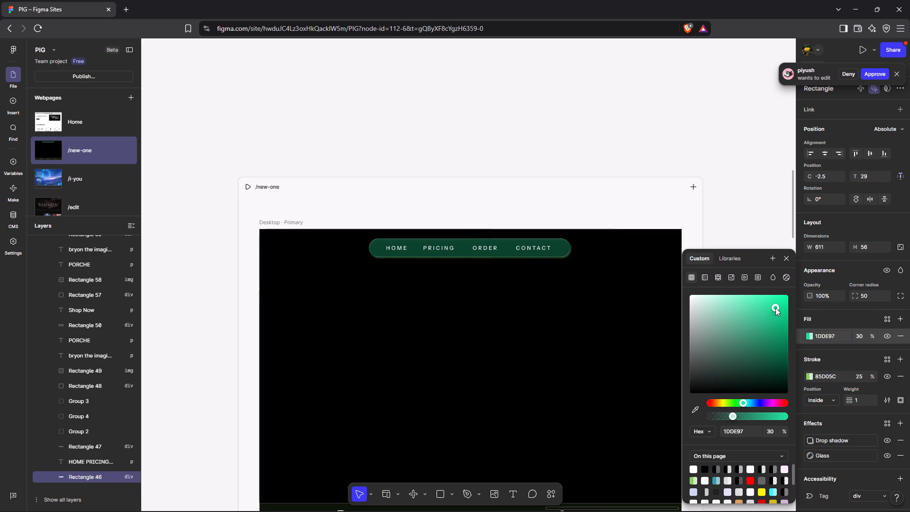
{"action": "left_click", "coordinate": [783, 259]}
{"action": "left_click", "coordinate": [740, 261]}
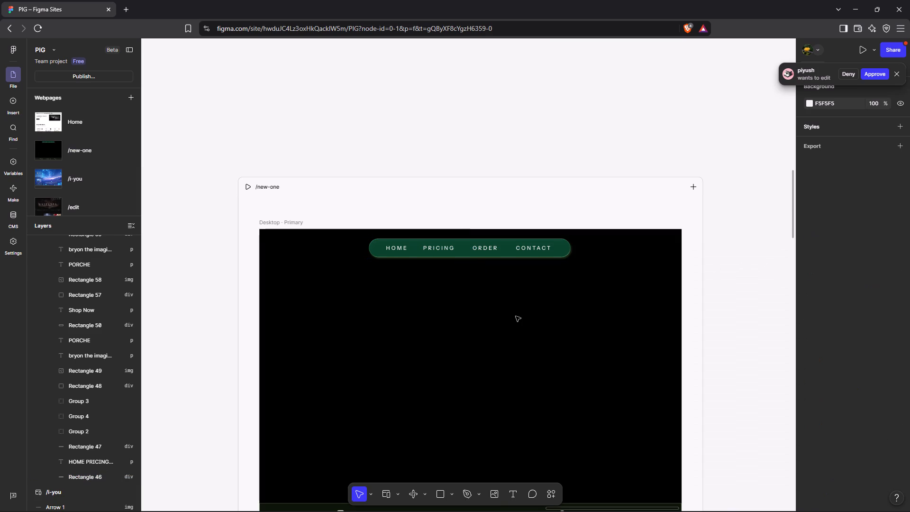
Draw an ellipse about 706 by 323 in the empty black hero area below the navigation bar.
{"action": "scroll", "coordinate": [516, 316], "scroll_direction": "down", "scroll_amount": 2}
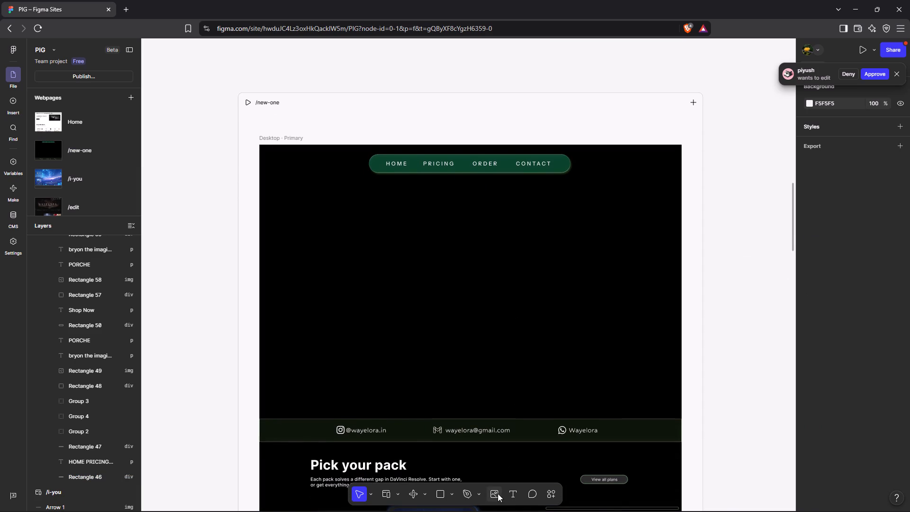
{"action": "left_click", "coordinate": [452, 495]}
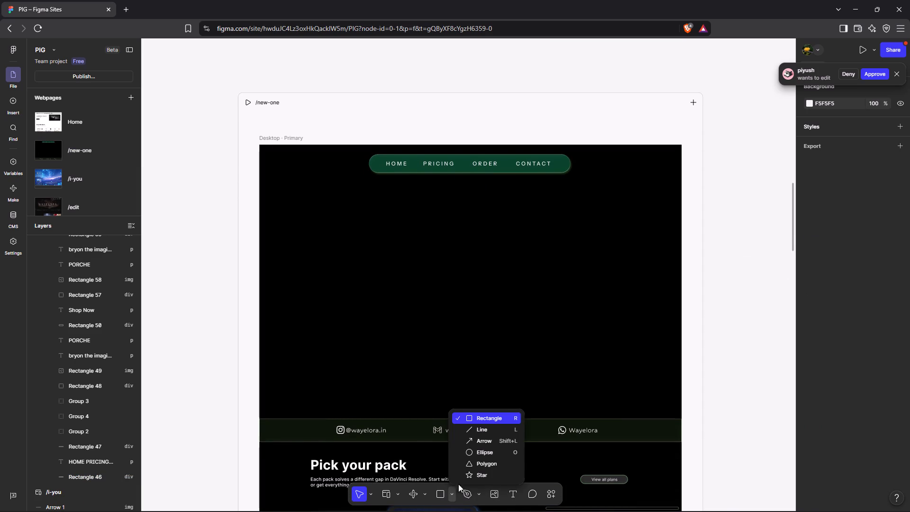
{"action": "left_click", "coordinate": [492, 449]}
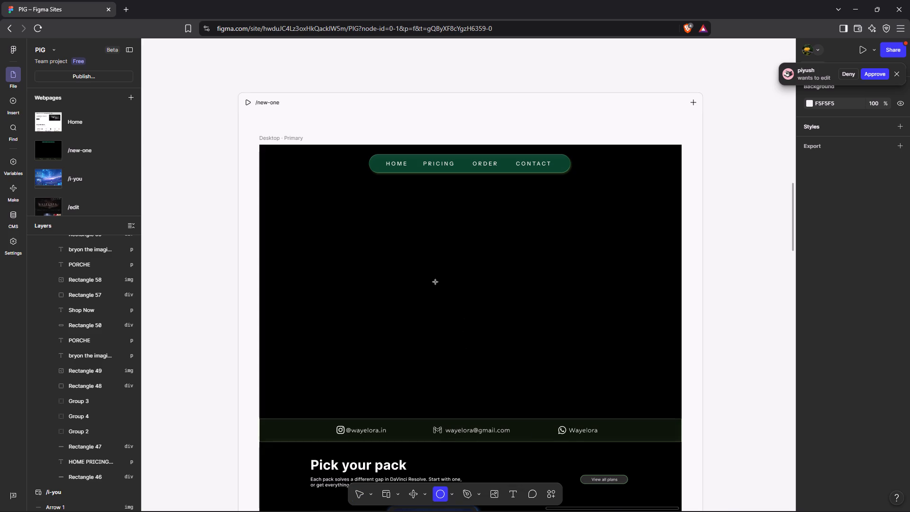
{"action": "left_click_drag", "start_coordinate": [367, 248], "coordinate": [542, 328]}
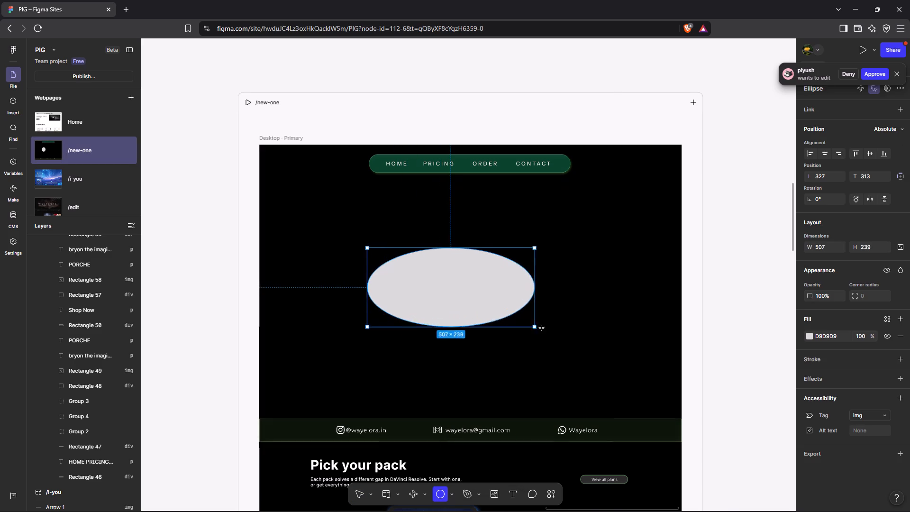
{"action": "left_click_drag", "start_coordinate": [542, 328], "coordinate": [588, 351]}
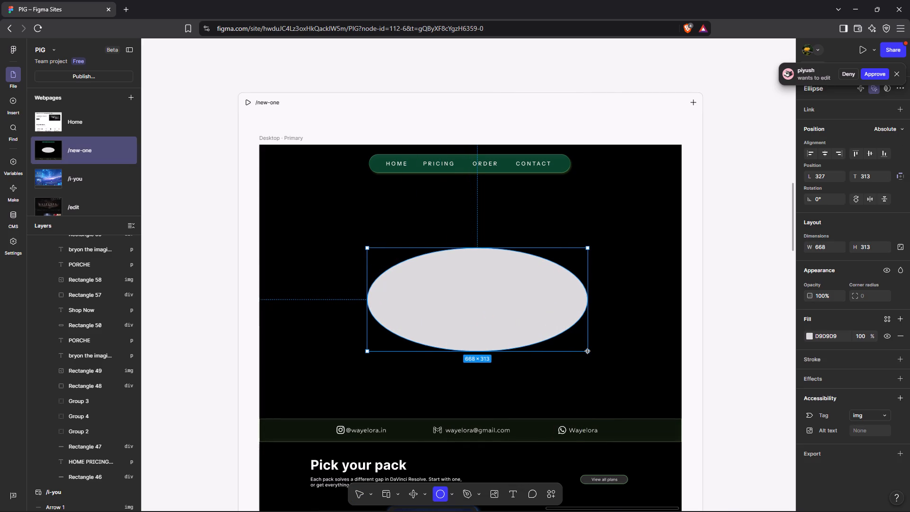
{"action": "left_click_drag", "start_coordinate": [588, 351], "coordinate": [600, 355]}
Centre the ellipse horizontally in the hero area, about 247 from the page's top edge.
{"action": "left_click_drag", "start_coordinate": [494, 277], "coordinate": [473, 264]}
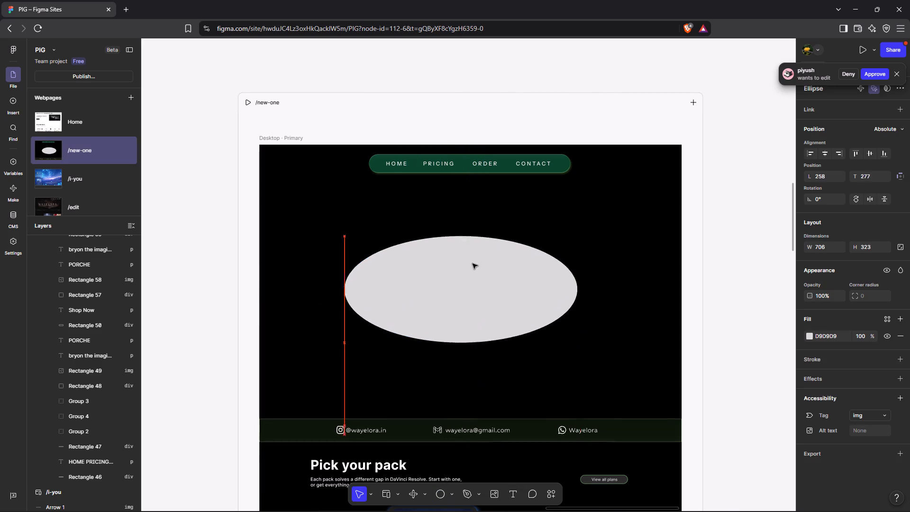
{"action": "left_click_drag", "start_coordinate": [473, 264], "coordinate": [465, 257]}
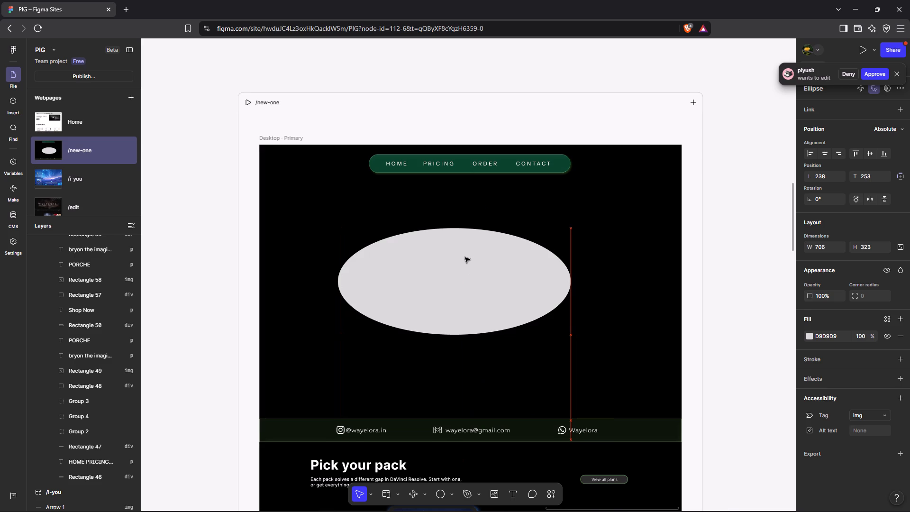
{"action": "left_click_drag", "start_coordinate": [465, 257], "coordinate": [471, 255]}
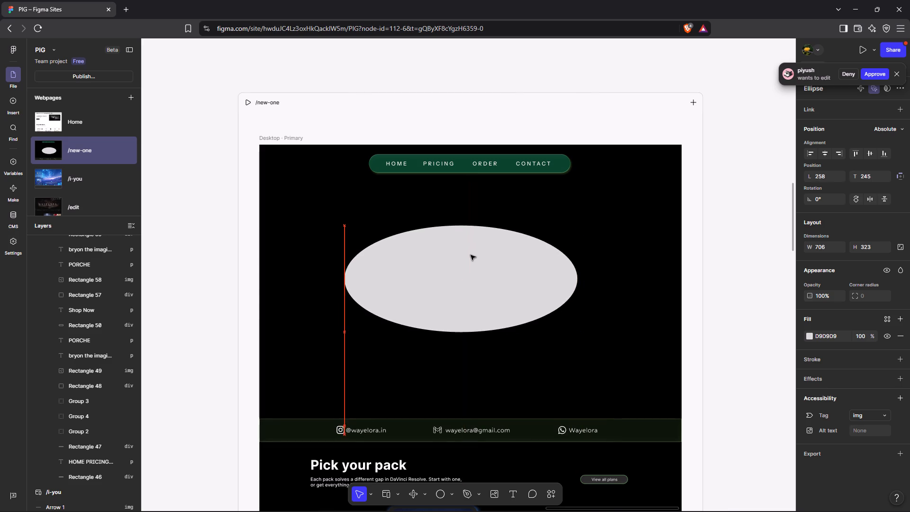
{"action": "left_click_drag", "start_coordinate": [471, 255], "coordinate": [477, 255]}
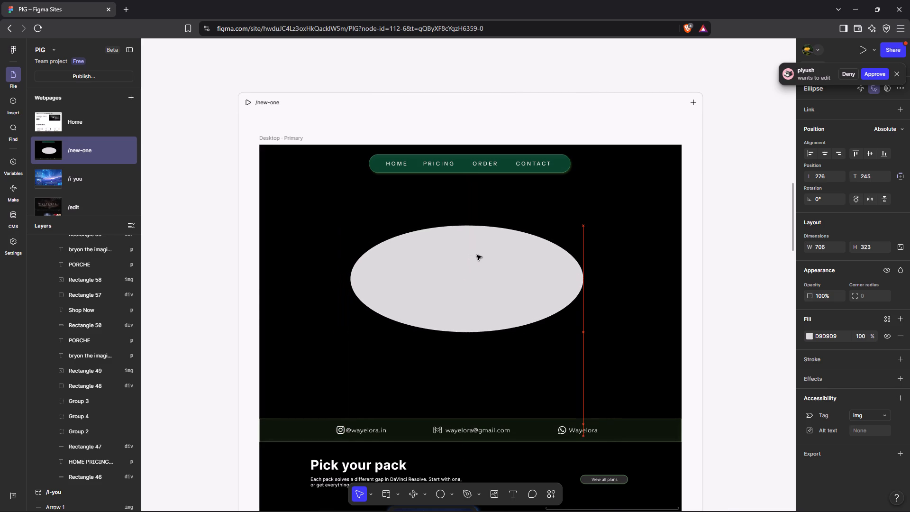
{"action": "left_click_drag", "start_coordinate": [477, 255], "coordinate": [482, 256]}
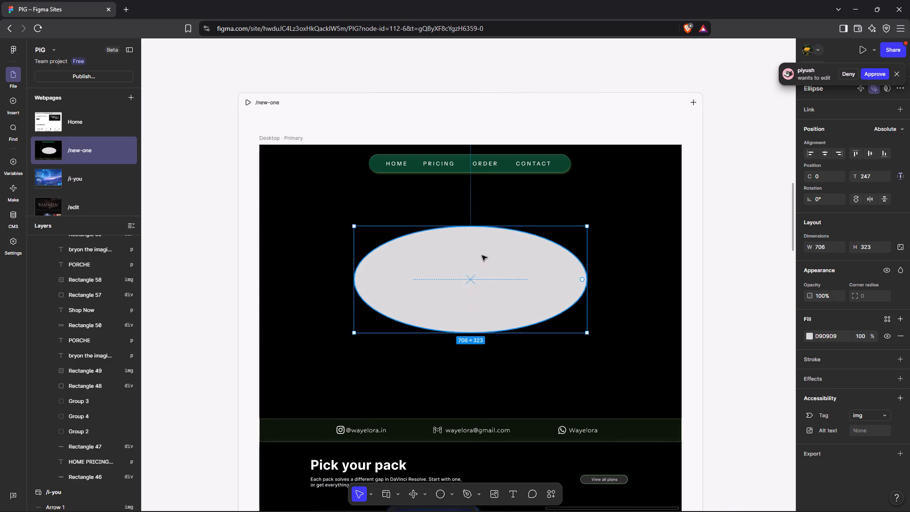
Fill the hero ellipse with the navigation bar's green 1DDE97 at 30%, picked from the colours used on this page.
{"action": "scroll", "coordinate": [482, 256], "scroll_direction": "left", "scroll_amount": 1}
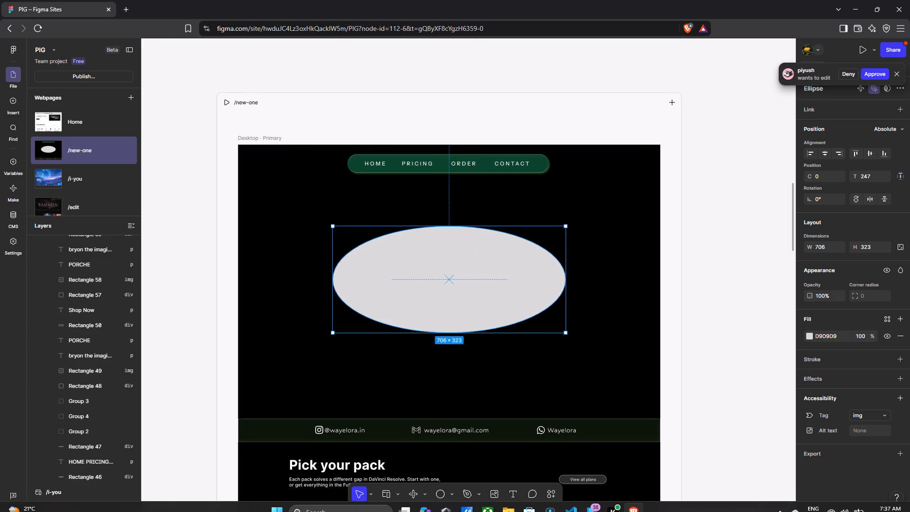
{"action": "left_click", "coordinate": [482, 268]}
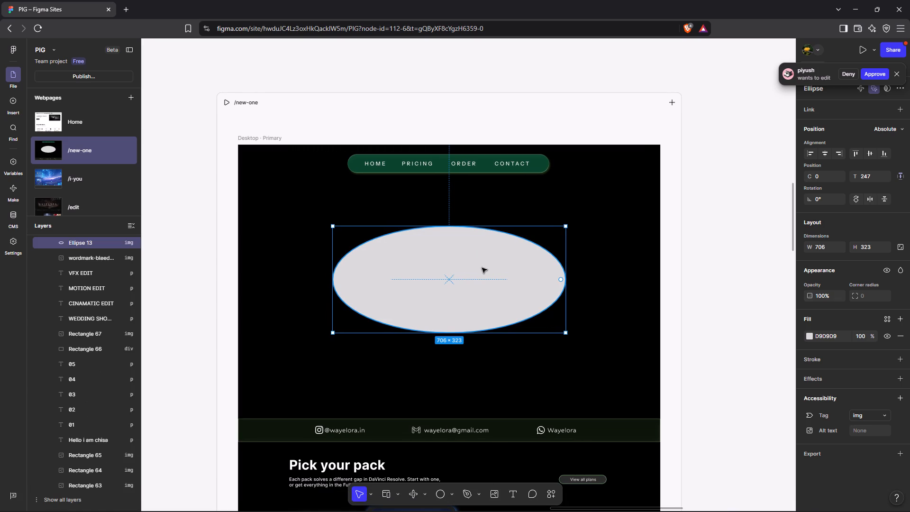
{"action": "left_click", "coordinate": [812, 335]}
{"action": "scroll", "coordinate": [729, 375], "scroll_direction": "down", "scroll_amount": 5}
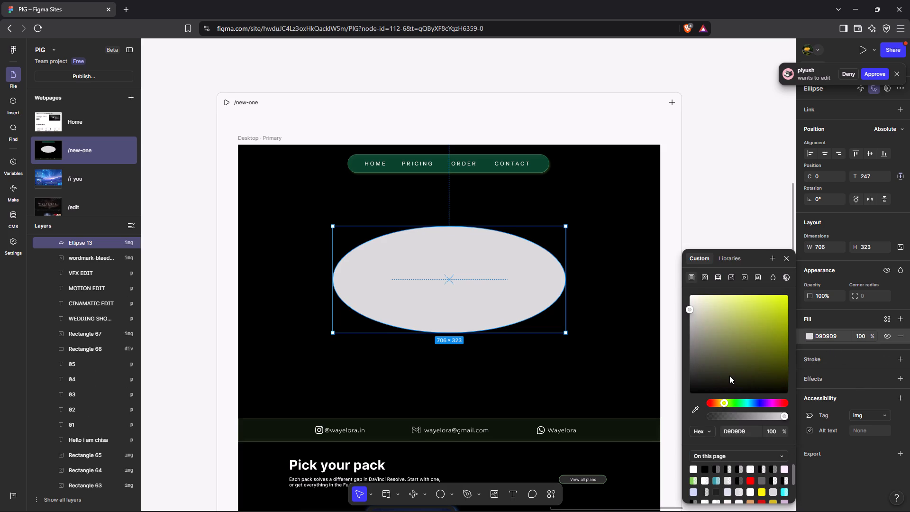
{"action": "scroll", "coordinate": [729, 375], "scroll_direction": "down", "scroll_amount": 5}
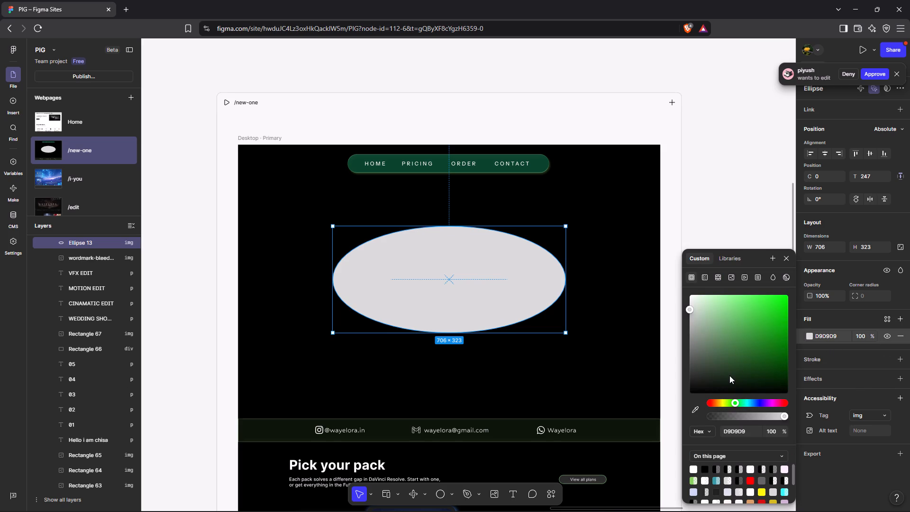
{"action": "scroll", "coordinate": [712, 434], "scroll_direction": "down", "scroll_amount": 4}
{"action": "scroll", "coordinate": [708, 499], "scroll_direction": "down", "scroll_amount": 3}
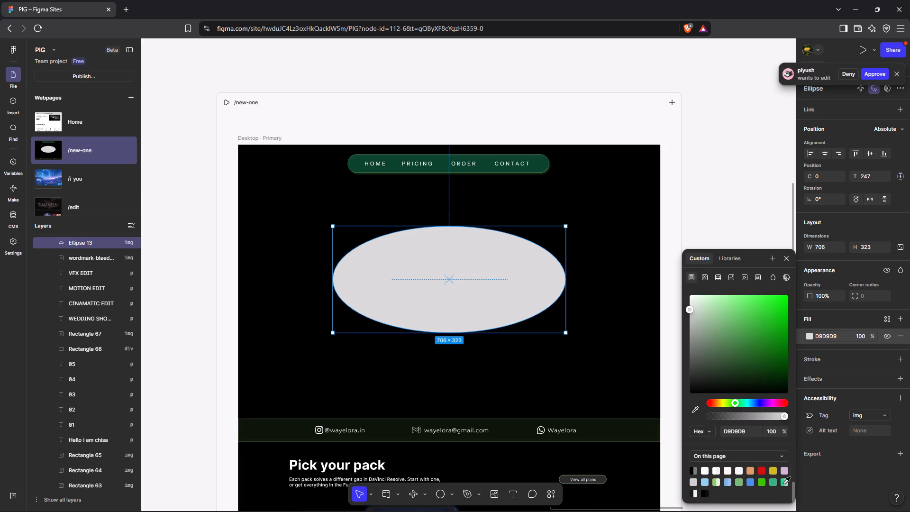
{"action": "left_click", "coordinate": [784, 484]}
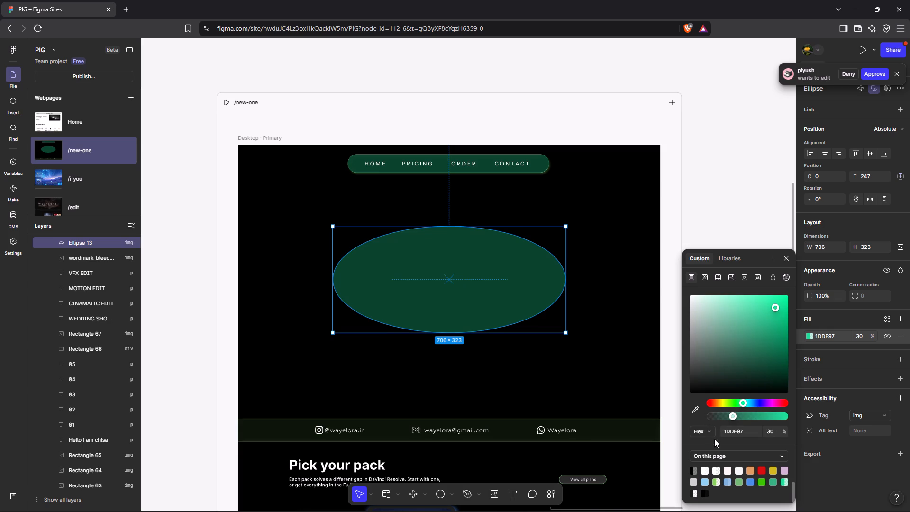
Convert the ellipse's fill to a linear gradient from 1DDE97 to 107851.
{"action": "left_click", "coordinate": [707, 276]}
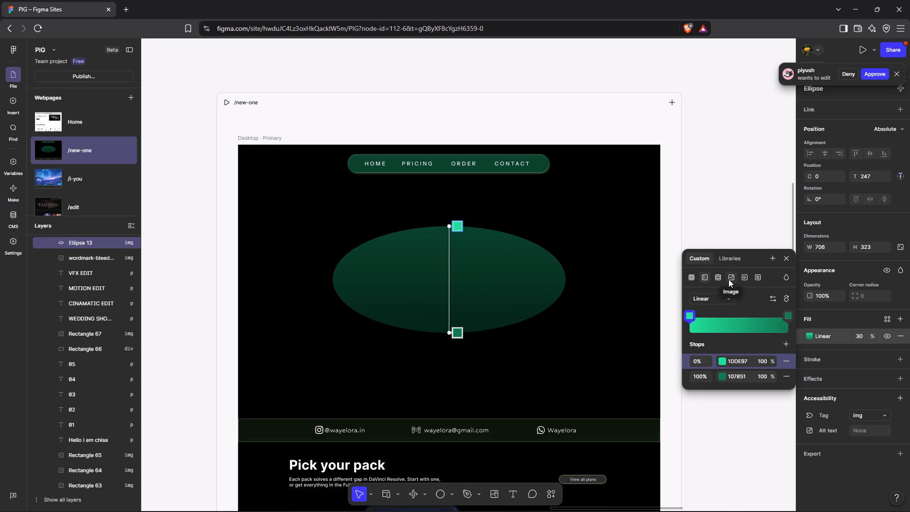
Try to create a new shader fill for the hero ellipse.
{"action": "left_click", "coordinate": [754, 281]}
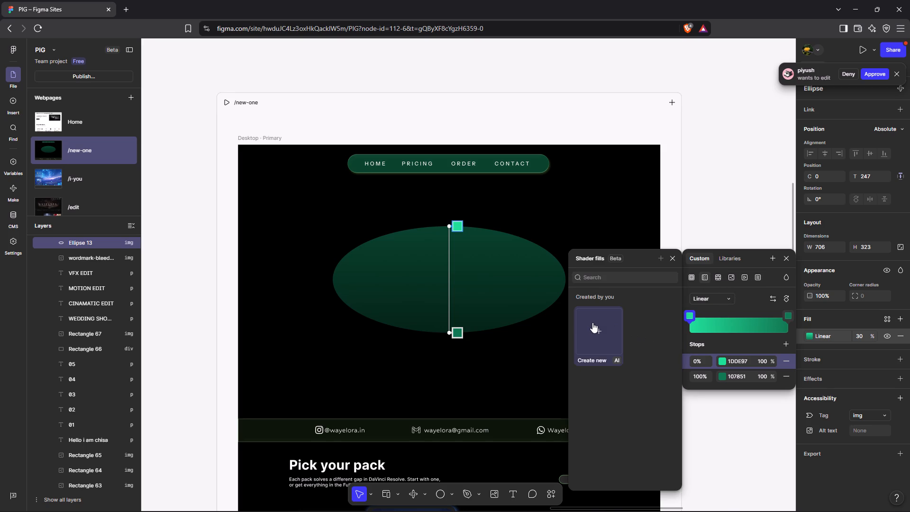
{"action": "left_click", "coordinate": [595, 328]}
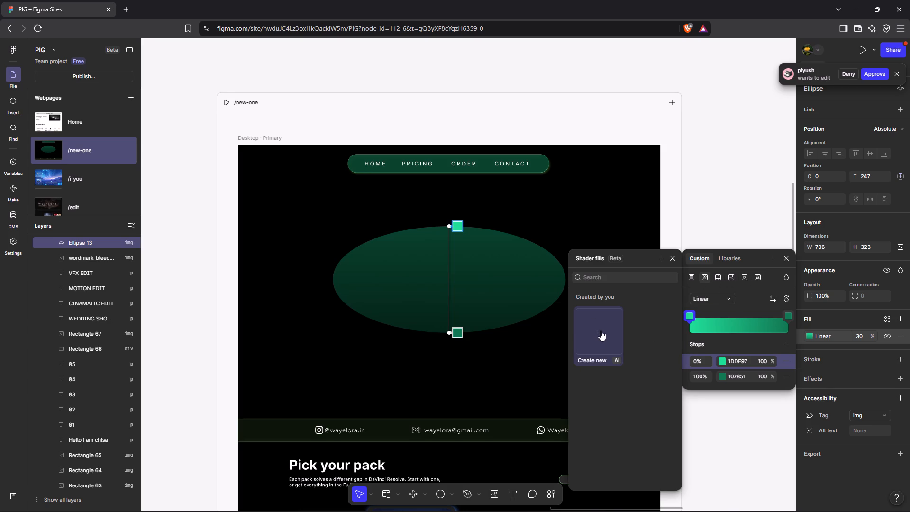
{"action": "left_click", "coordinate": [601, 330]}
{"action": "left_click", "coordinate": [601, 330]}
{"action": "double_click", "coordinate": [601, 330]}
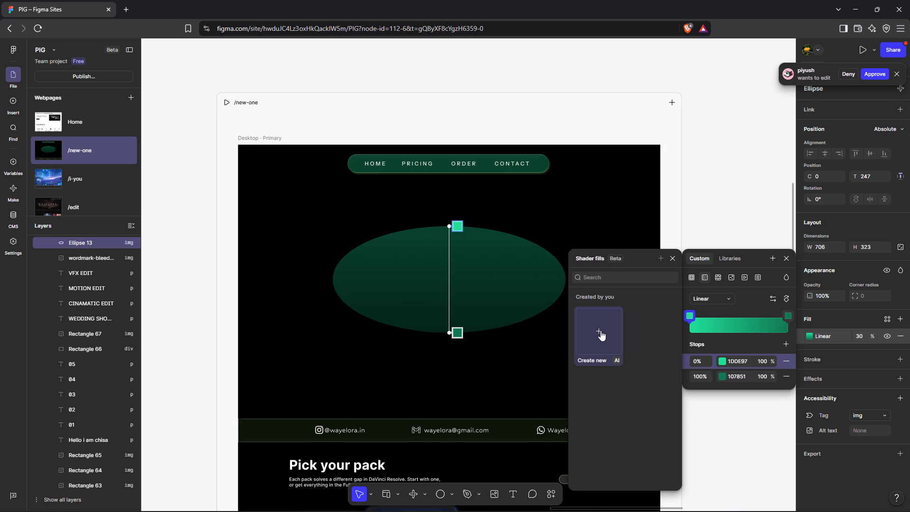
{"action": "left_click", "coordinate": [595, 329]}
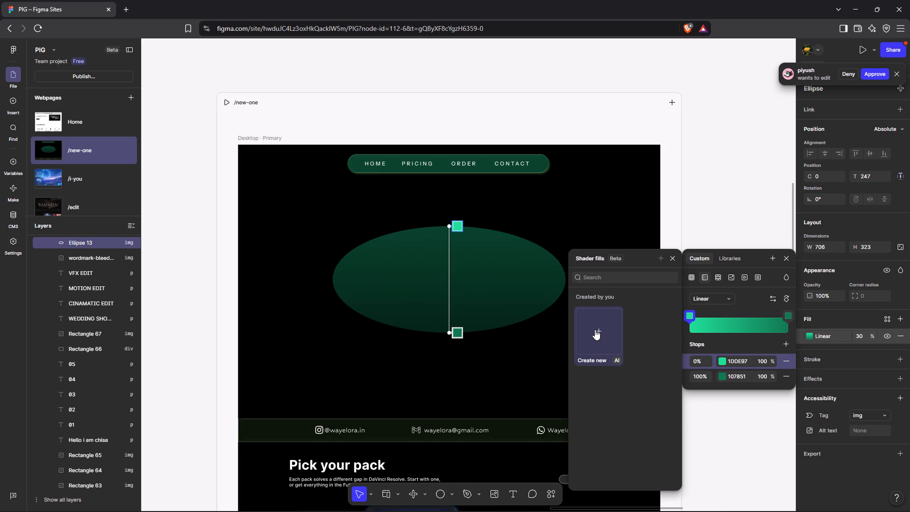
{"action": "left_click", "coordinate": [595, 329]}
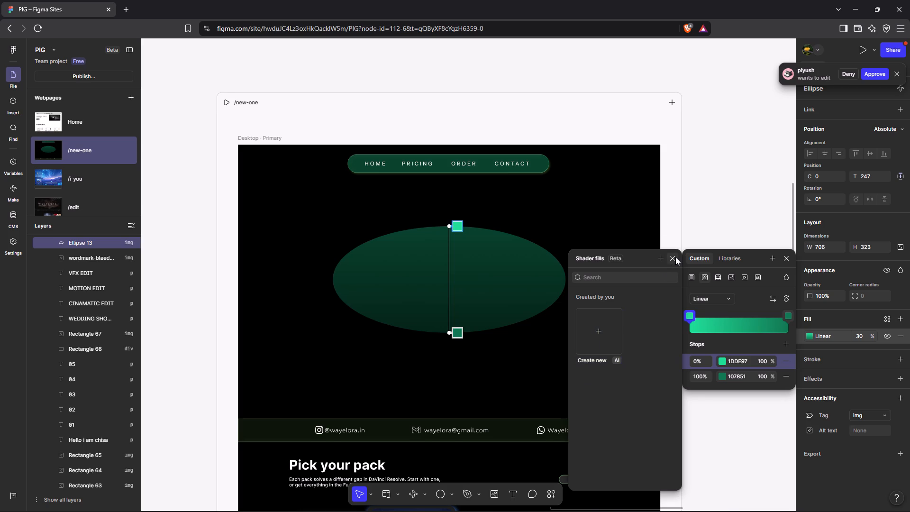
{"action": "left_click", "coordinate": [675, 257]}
Switch the hero ellipse's fill from the linear gradient back to solid 1DDE97 at 30%.
{"action": "left_click", "coordinate": [692, 276]}
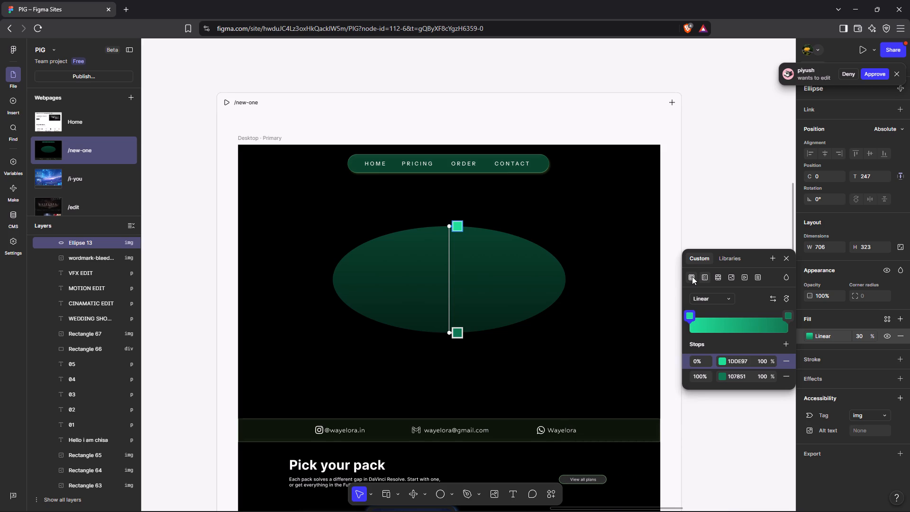
{"action": "left_click", "coordinate": [786, 260]}
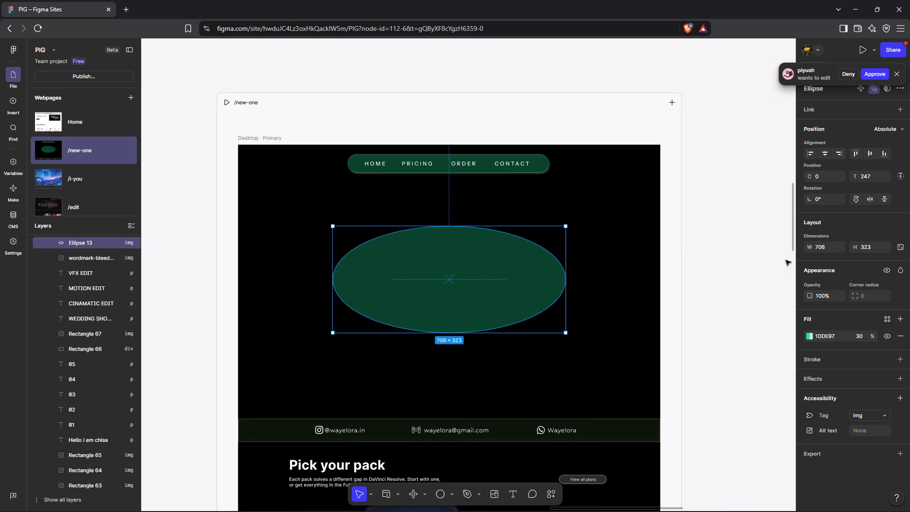
Add a uniform layer blur of about 100 to the hero ellipse.
{"action": "left_click", "coordinate": [898, 379]}
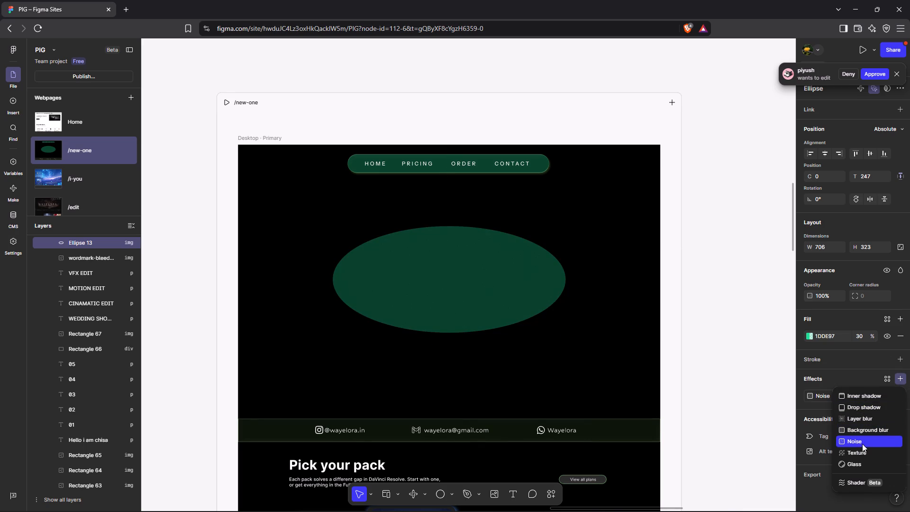
{"action": "left_click", "coordinate": [875, 422]}
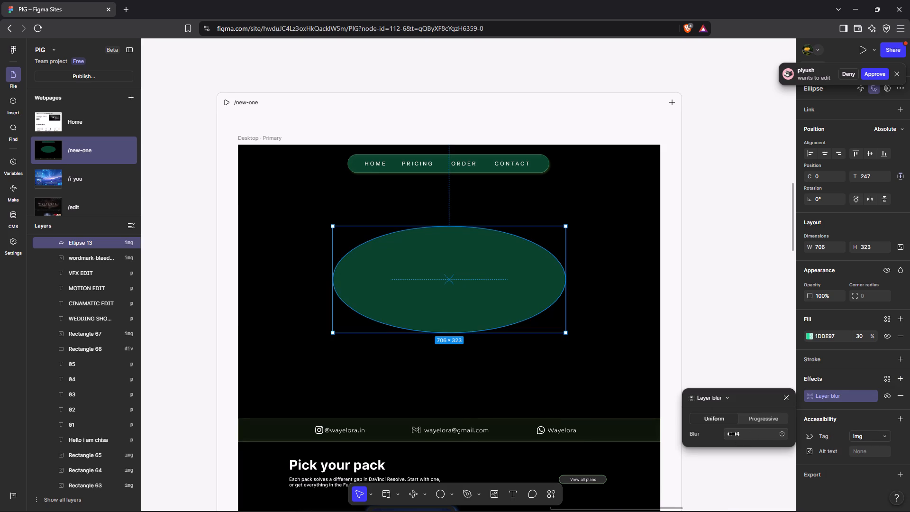
{"action": "left_click_drag", "start_coordinate": [731, 434], "coordinate": [515, 256]}
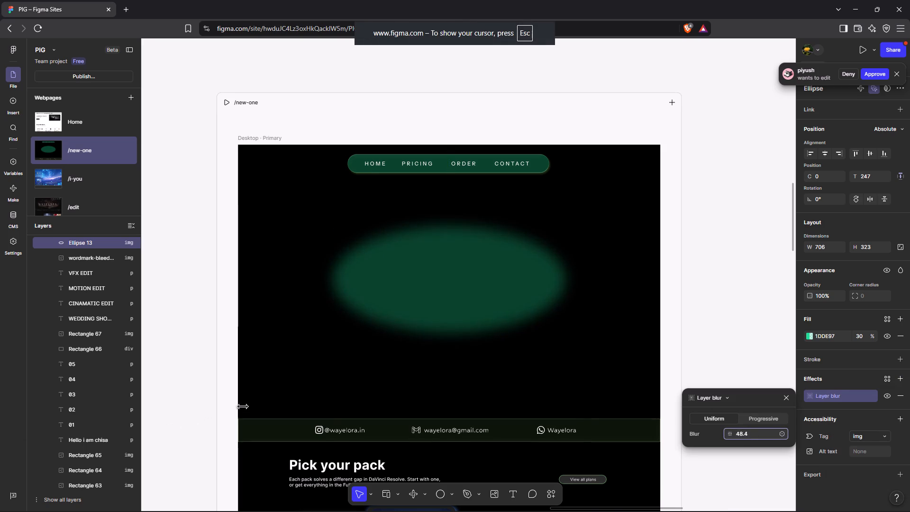
{"action": "left_click_drag", "start_coordinate": [515, 256], "coordinate": [687, 243]}
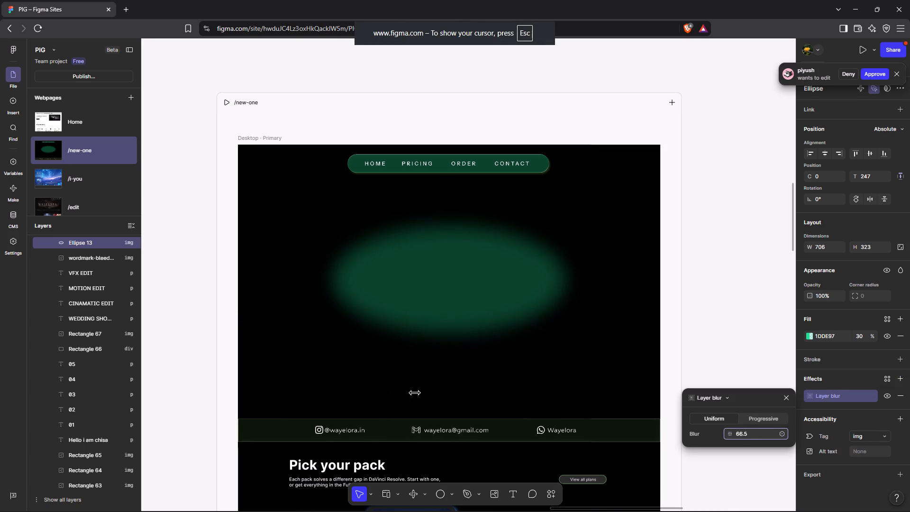
{"action": "left_click_drag", "start_coordinate": [687, 243], "coordinate": [524, 275]}
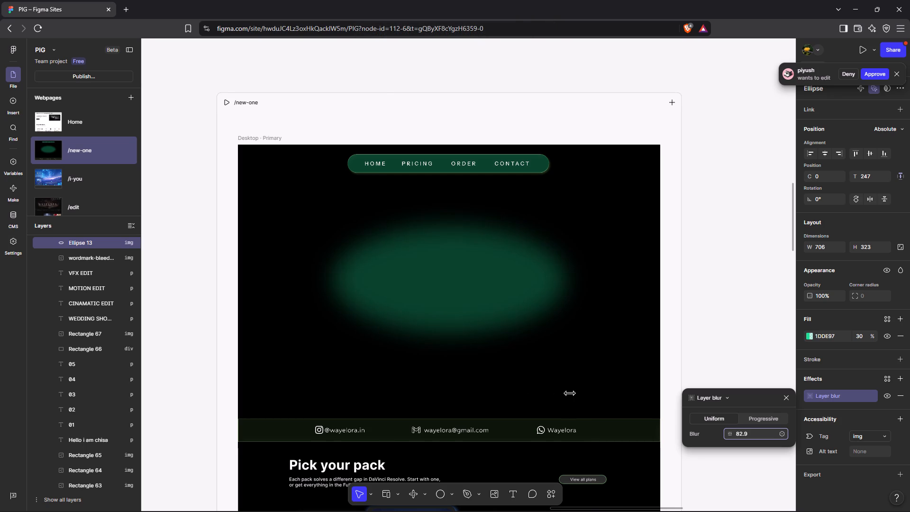
{"action": "left_click_drag", "start_coordinate": [524, 275], "coordinate": [668, 283]}
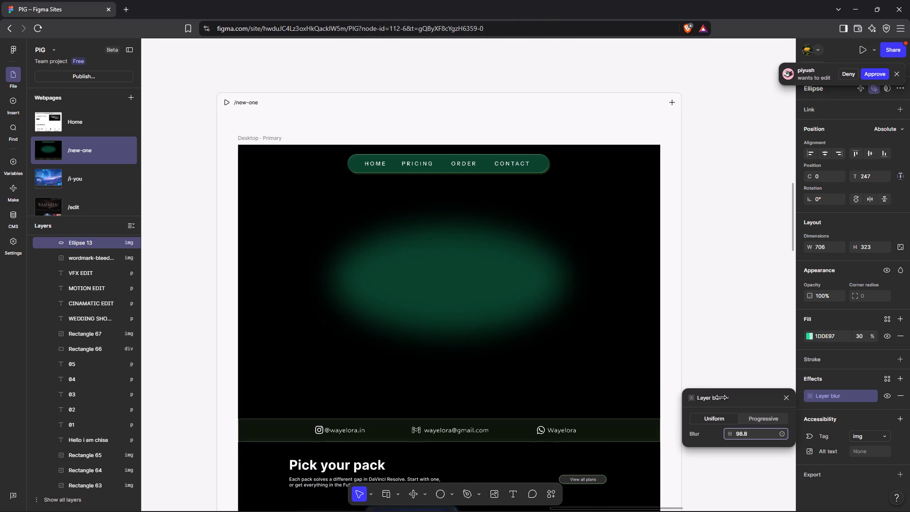
{"action": "left_click_drag", "start_coordinate": [668, 283], "coordinate": [745, 333]}
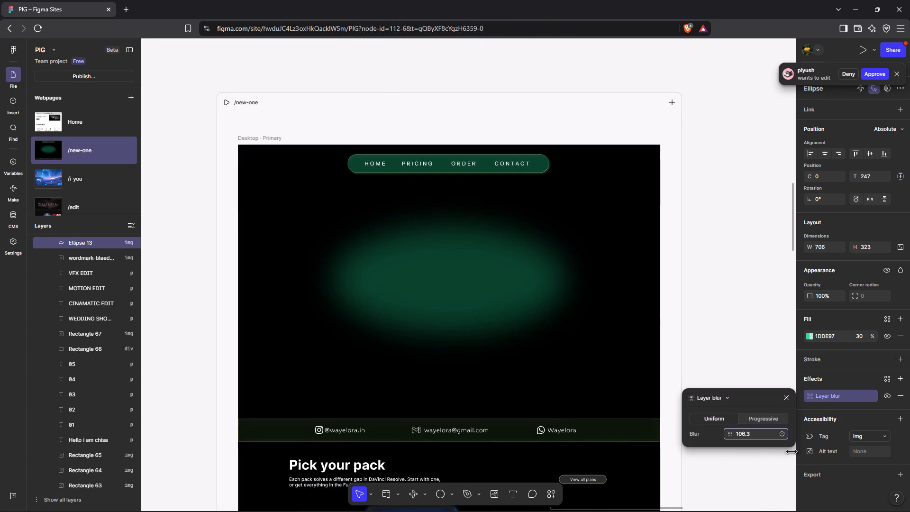
{"action": "left_click_drag", "start_coordinate": [745, 333], "coordinate": [731, 434]}
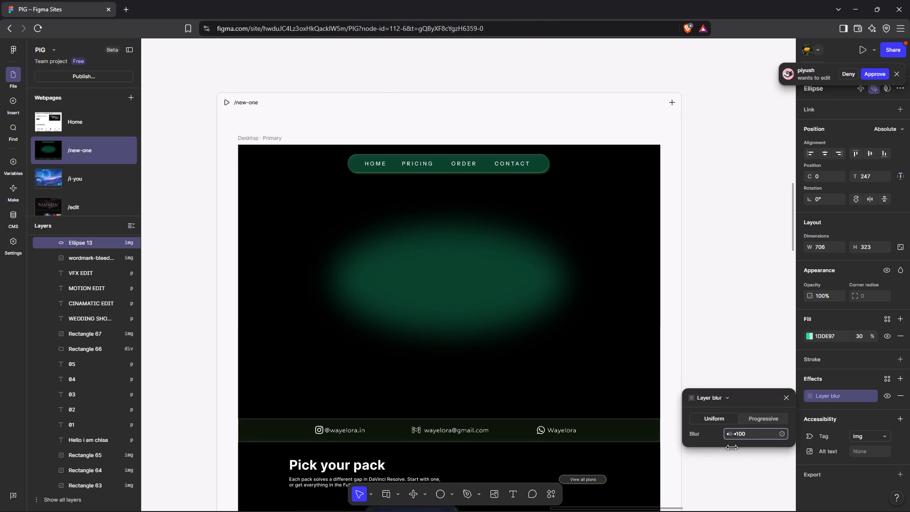
{"action": "left_click_drag", "start_coordinate": [731, 434], "coordinate": [684, 329]}
{"action": "left_click", "coordinate": [753, 254]}
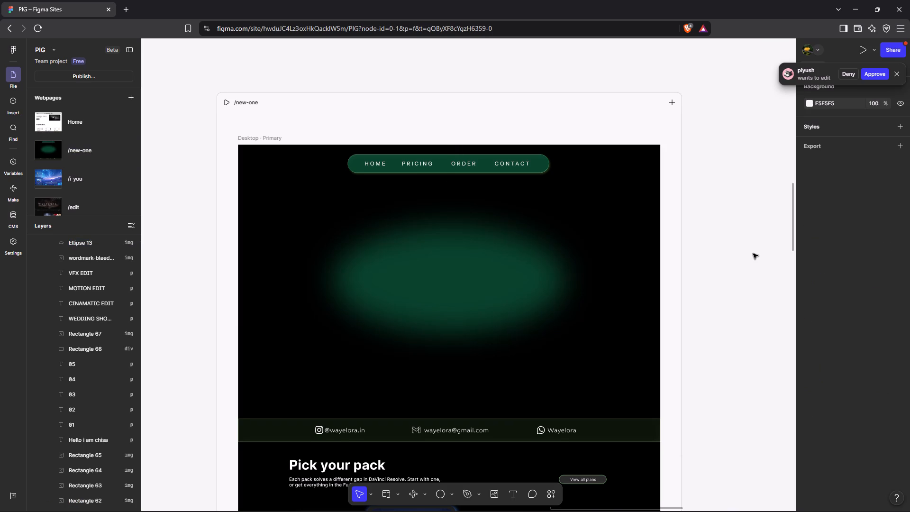
Enlarge the blurred ellipse to about 892 by 425 and recentre it horizontally, about 221 from the page's top edge.
{"action": "left_click", "coordinate": [434, 255]}
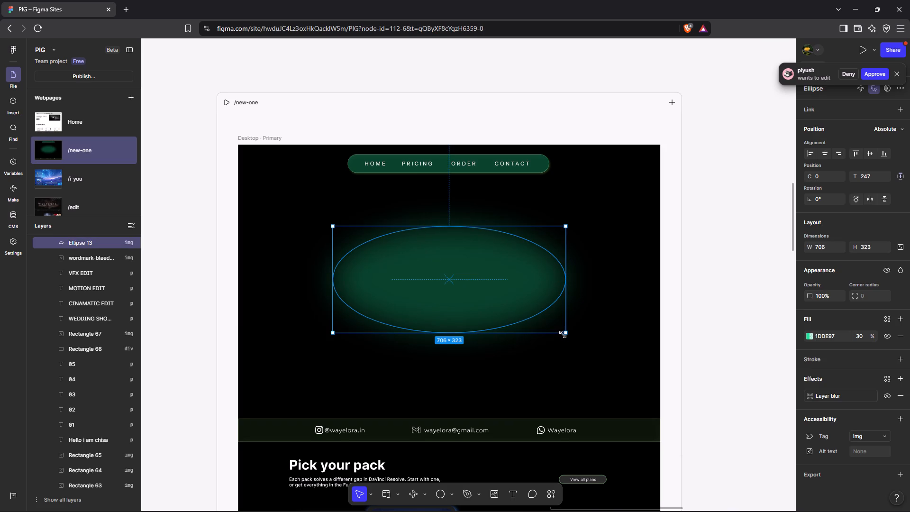
{"action": "left_click_drag", "start_coordinate": [566, 336], "coordinate": [627, 366]}
{"action": "left_click_drag", "start_coordinate": [481, 300], "coordinate": [463, 294]}
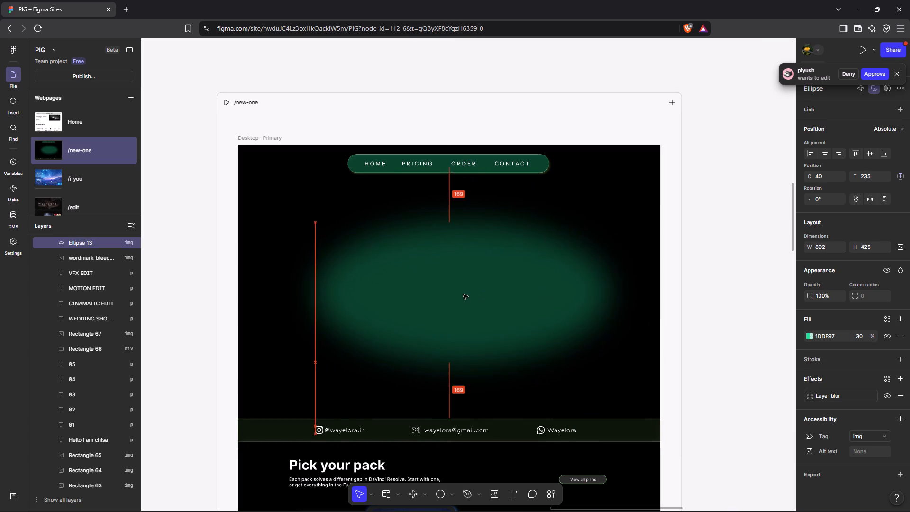
{"action": "left_click_drag", "start_coordinate": [463, 294], "coordinate": [458, 293]}
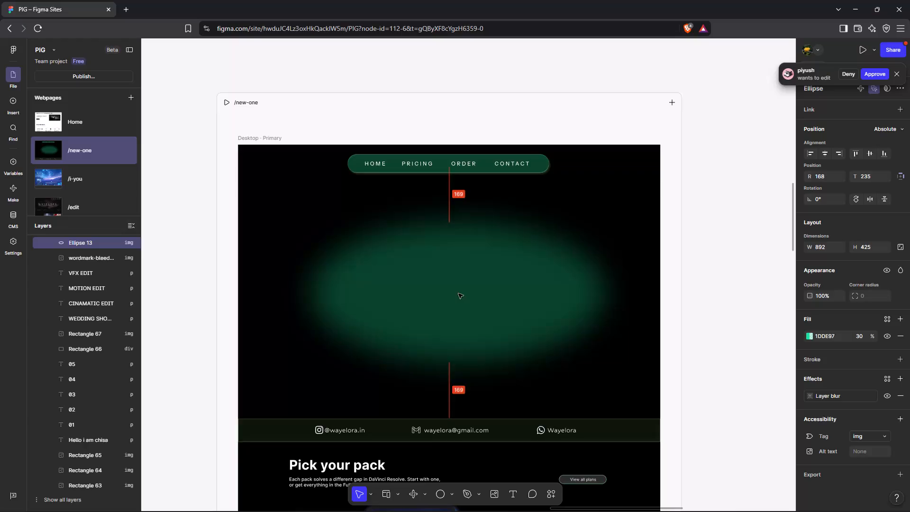
{"action": "left_click_drag", "start_coordinate": [458, 293], "coordinate": [448, 291]}
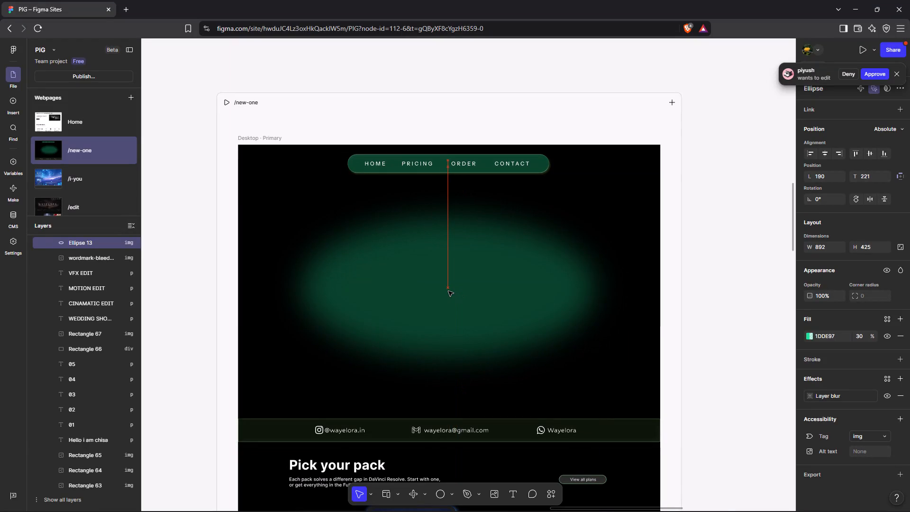
{"action": "left_click_drag", "start_coordinate": [448, 291], "coordinate": [450, 291]}
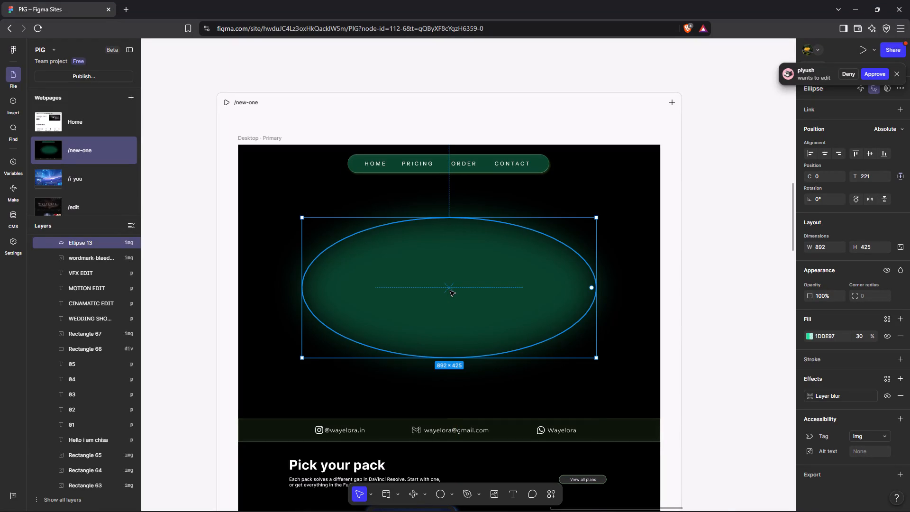
Set the hero ellipse's fill opacity to 26%.
{"action": "left_click", "coordinate": [807, 334]}
{"action": "left_click", "coordinate": [807, 334]}
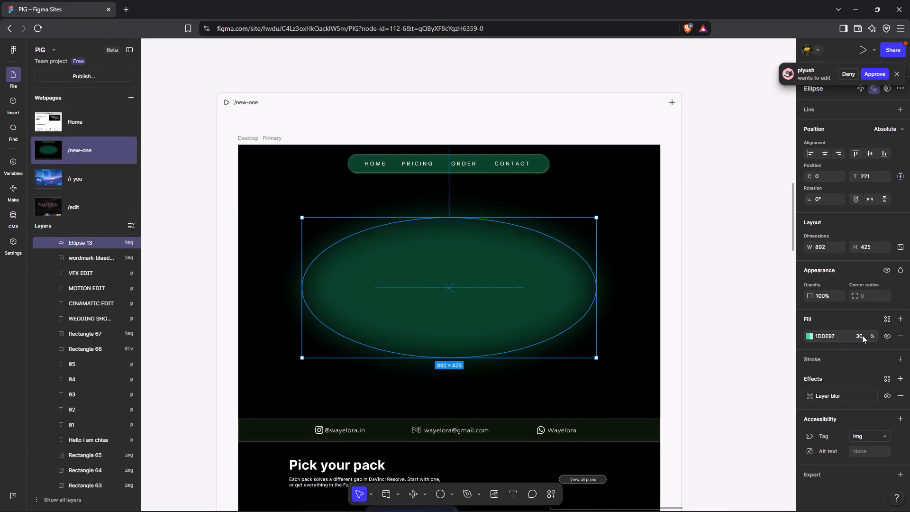
{"action": "left_click_drag", "start_coordinate": [875, 336], "coordinate": [446, 275]}
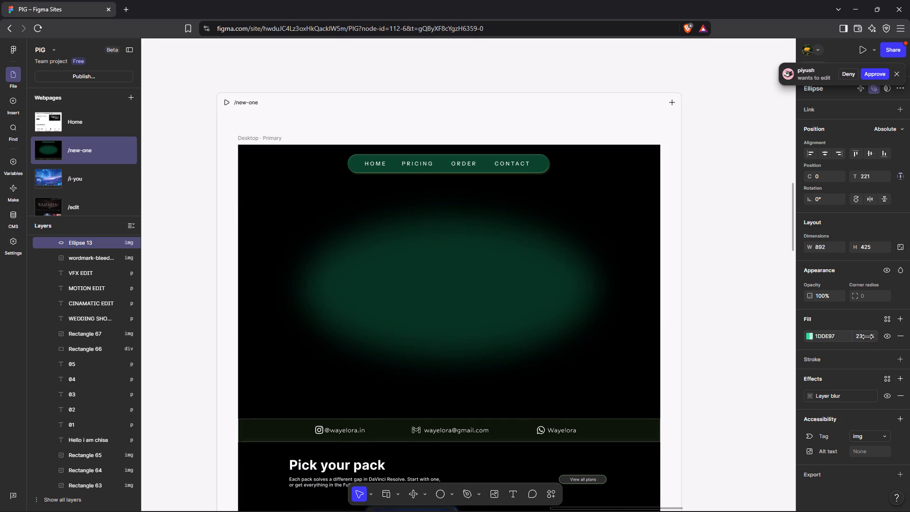
{"action": "left_click_drag", "start_coordinate": [446, 275], "coordinate": [438, 263]}
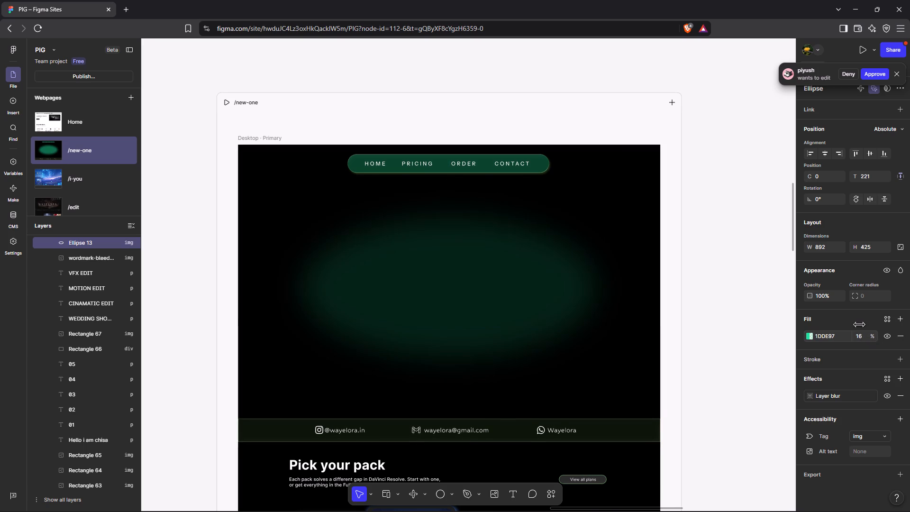
{"action": "left_click_drag", "start_coordinate": [438, 263], "coordinate": [446, 265]}
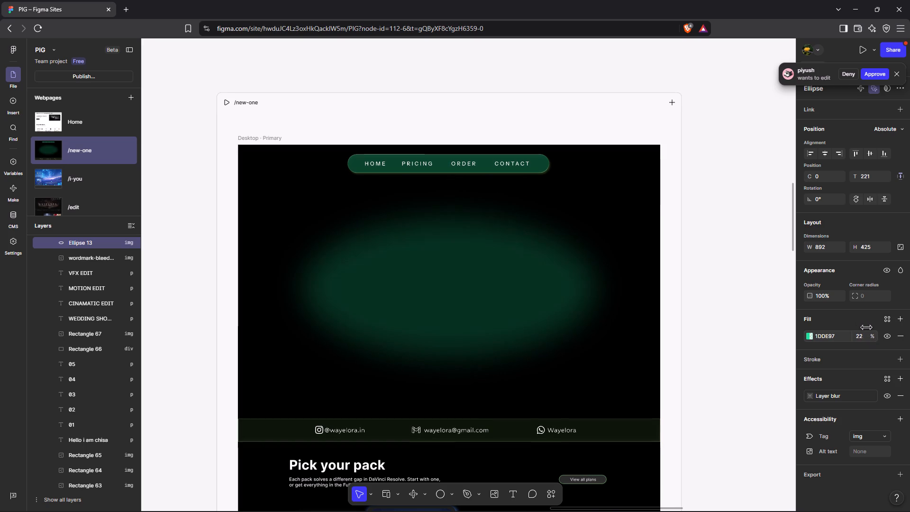
{"action": "left_click_drag", "start_coordinate": [446, 265], "coordinate": [451, 267]}
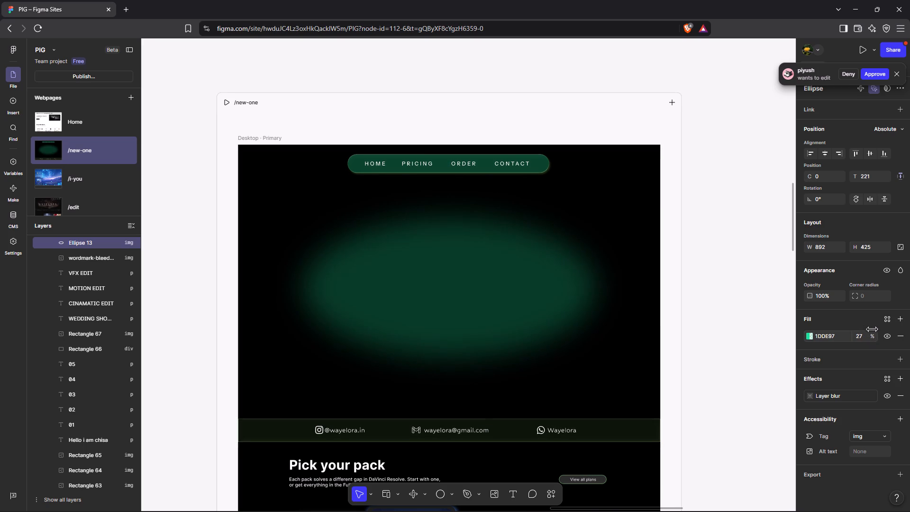
{"action": "left_click_drag", "start_coordinate": [451, 267], "coordinate": [450, 270]}
{"action": "left_click", "coordinate": [708, 283]}
{"action": "left_click", "coordinate": [708, 283]}
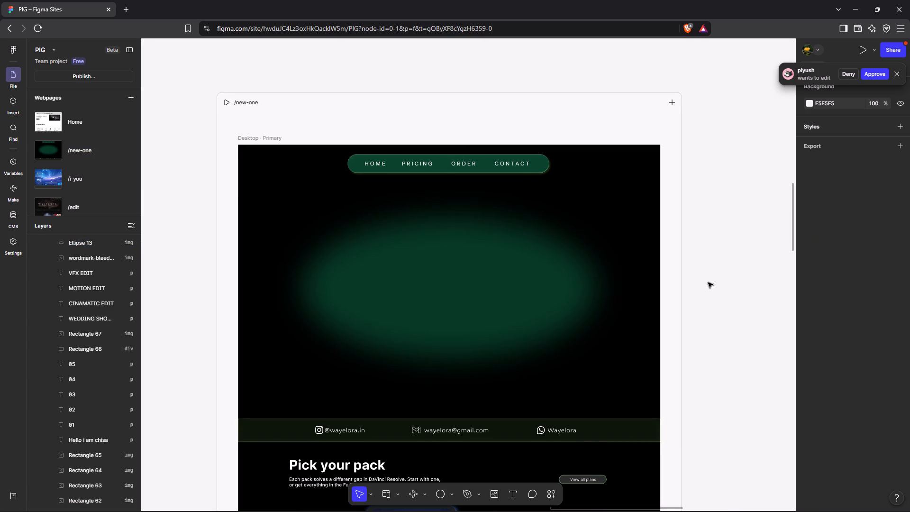
Add a Glass effect to the blurred hero ellipse and rotate its light angle to about 67°.
{"action": "left_click", "coordinate": [464, 306]}
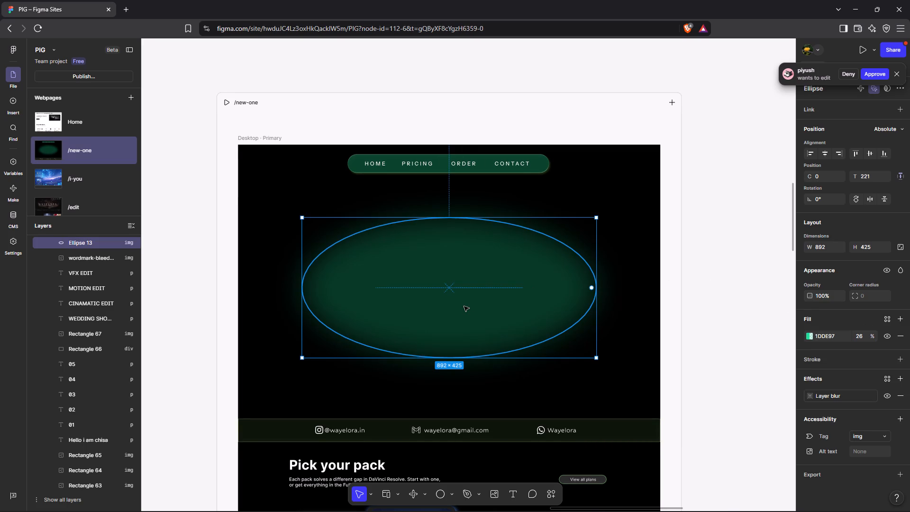
{"action": "left_click", "coordinate": [901, 382]}
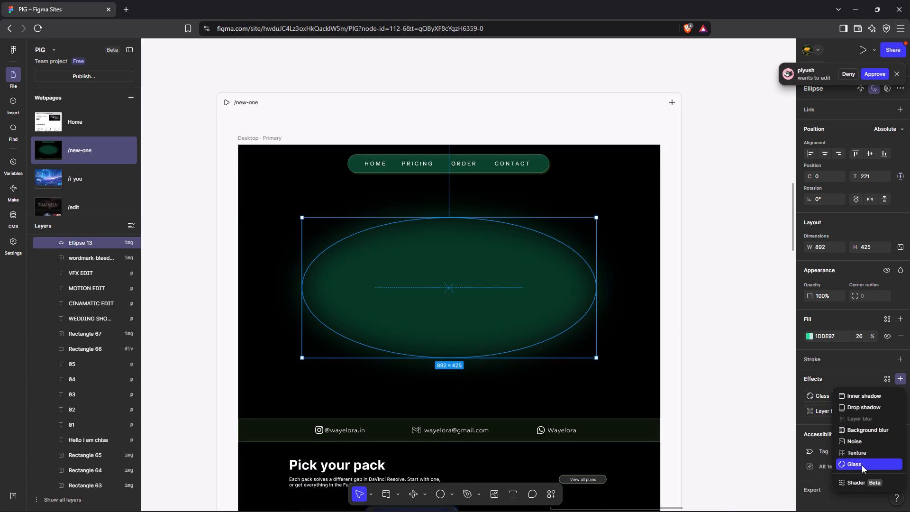
{"action": "left_click", "coordinate": [862, 465]}
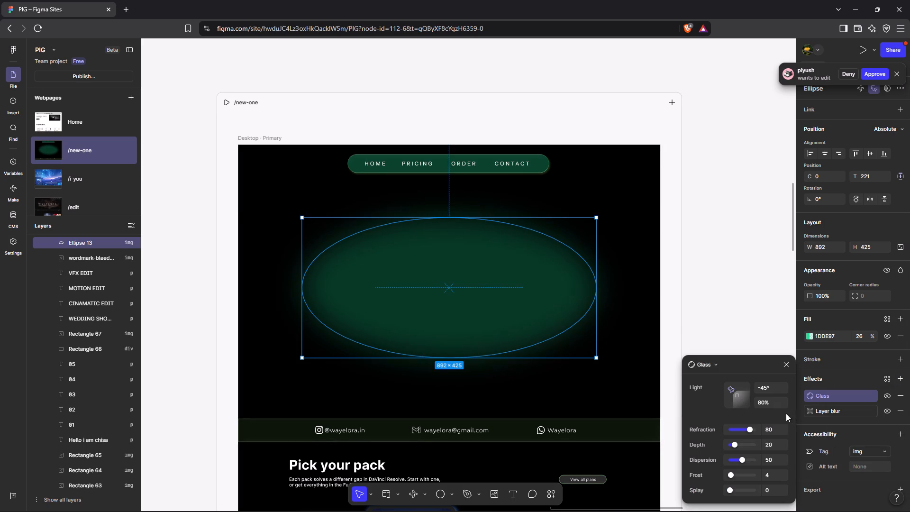
{"action": "left_click_drag", "start_coordinate": [731, 390], "coordinate": [763, 416]}
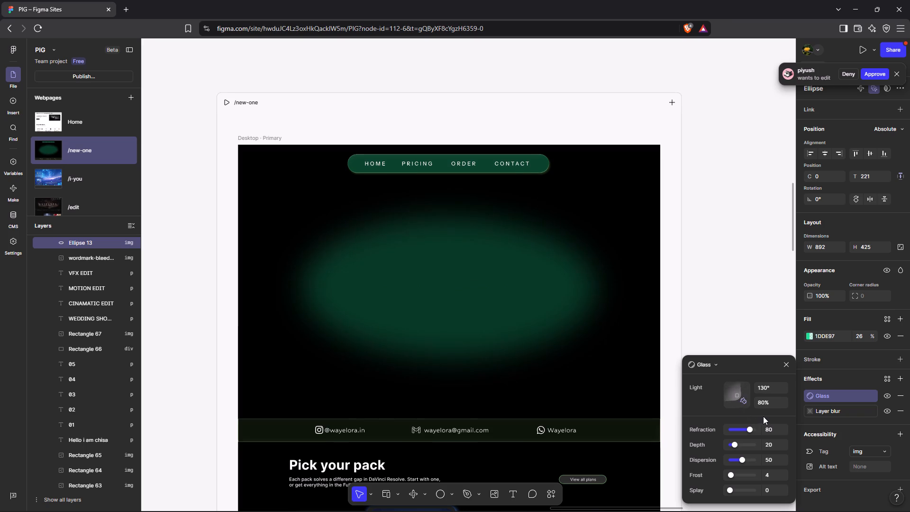
{"action": "left_click_drag", "start_coordinate": [763, 416], "coordinate": [749, 415]}
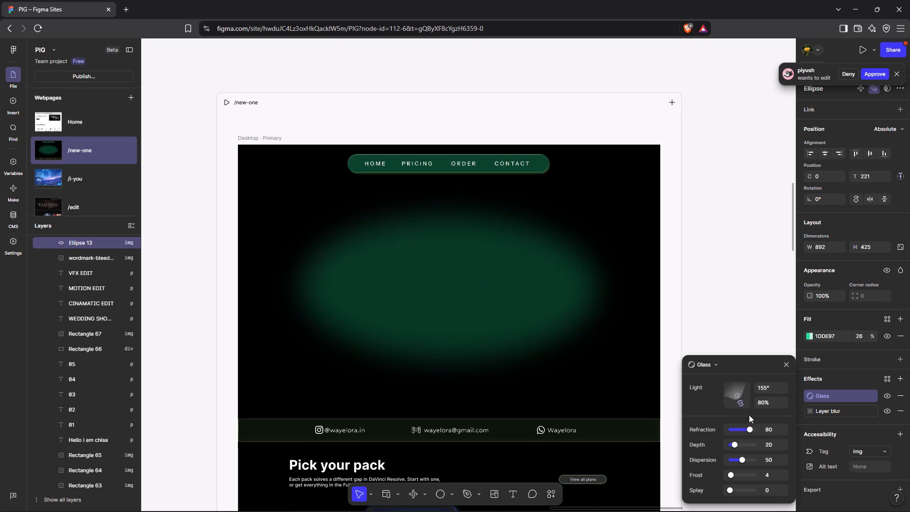
{"action": "left_click_drag", "start_coordinate": [749, 415], "coordinate": [757, 427]}
{"action": "left_click_drag", "start_coordinate": [757, 427], "coordinate": [767, 411]}
{"action": "left_click_drag", "start_coordinate": [767, 411], "coordinate": [755, 387]}
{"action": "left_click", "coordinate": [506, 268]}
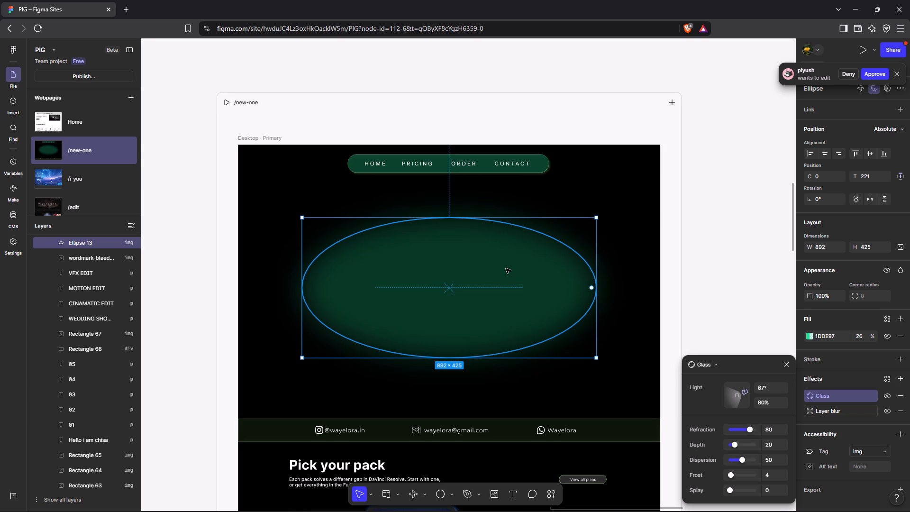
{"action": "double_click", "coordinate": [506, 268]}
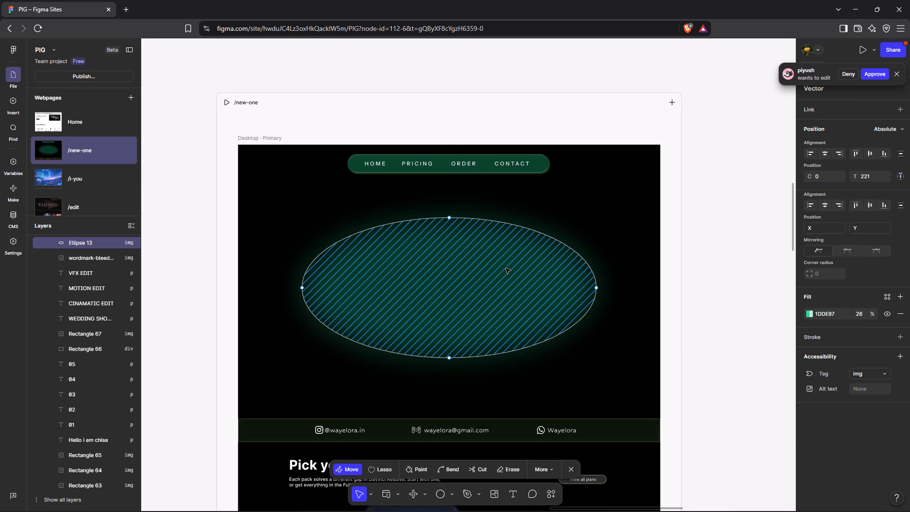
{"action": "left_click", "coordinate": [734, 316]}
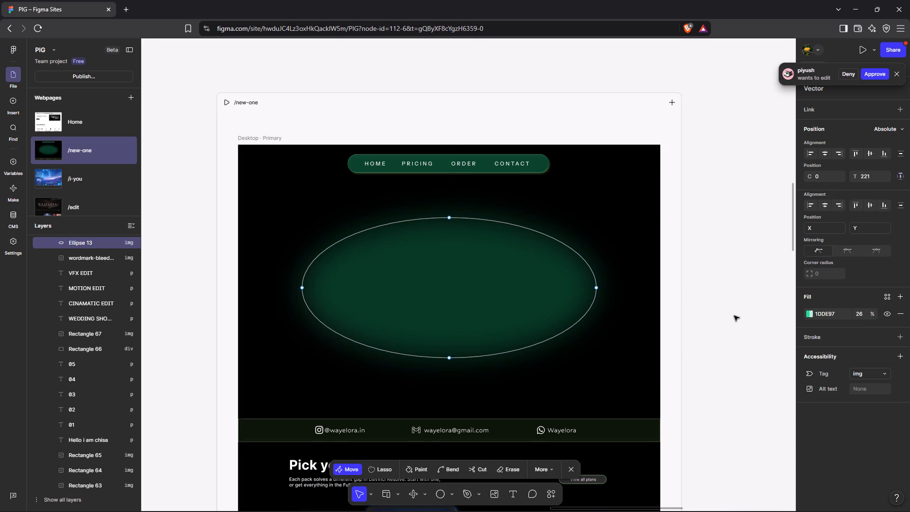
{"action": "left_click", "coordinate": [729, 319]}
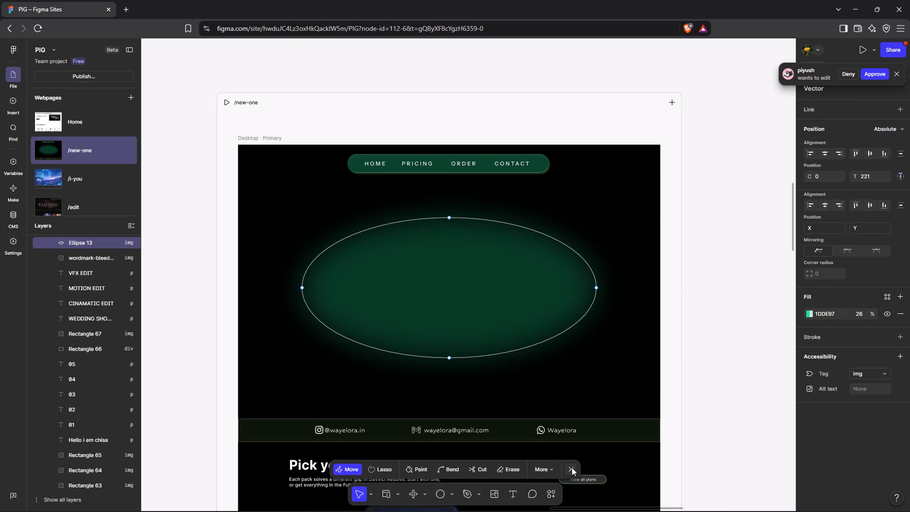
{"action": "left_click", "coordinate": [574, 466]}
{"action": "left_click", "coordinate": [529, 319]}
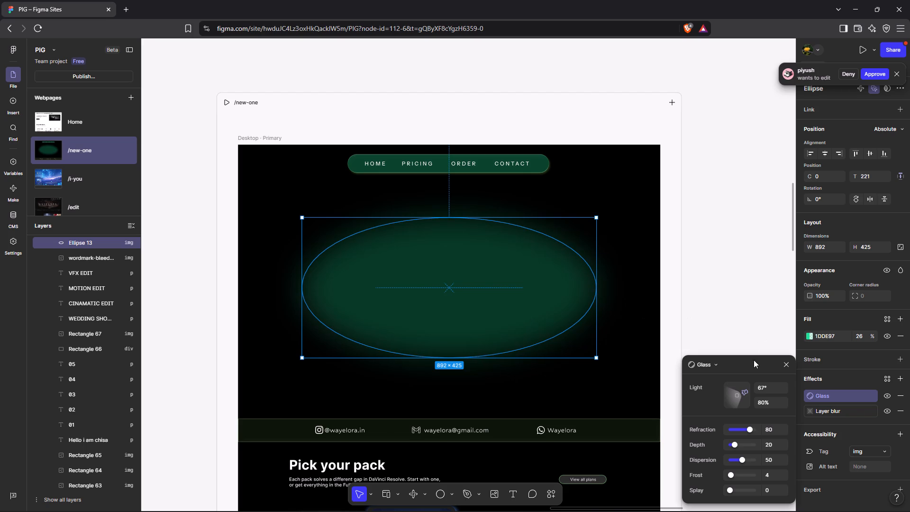
Remove the layer blur from the hero ellipse so that Glass is its only effect.
{"action": "left_click", "coordinate": [783, 362]}
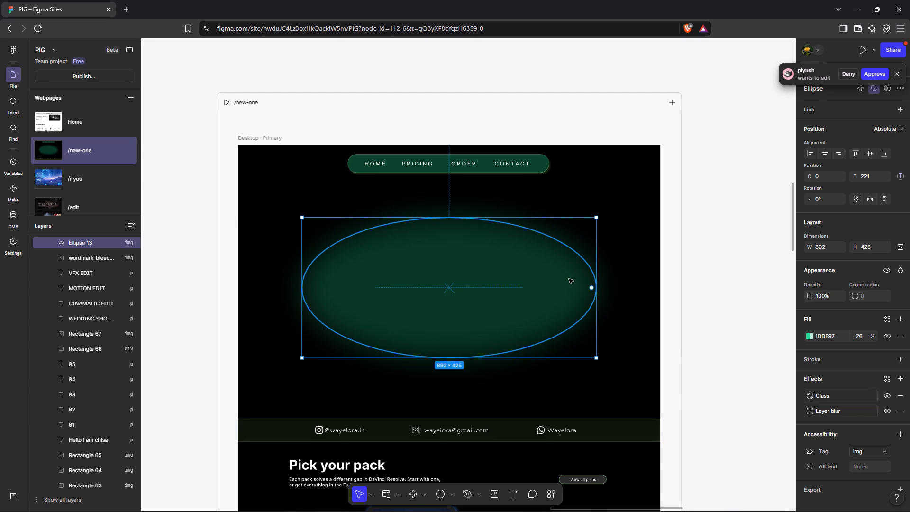
{"action": "left_click", "coordinate": [569, 279]}
{"action": "left_click", "coordinate": [746, 276]}
{"action": "left_click", "coordinate": [563, 265]}
{"action": "left_click", "coordinate": [862, 396]}
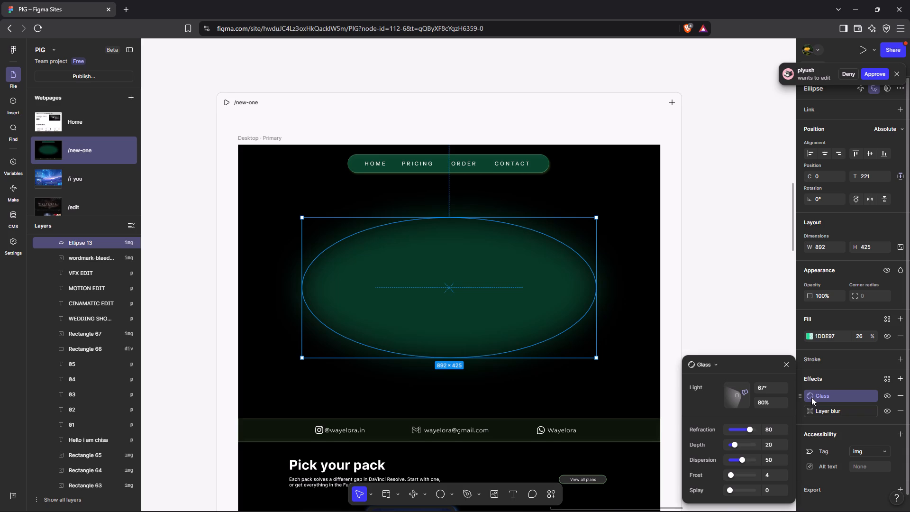
{"action": "left_click", "coordinate": [904, 411]}
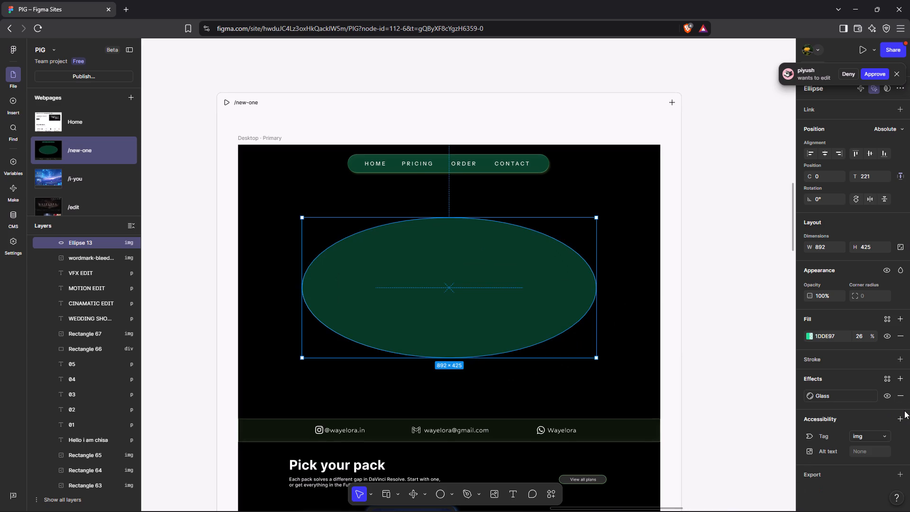
Adjust the hero ellipse's Glass effect to a depth of 18 and a frost of 12.
{"action": "left_click", "coordinate": [812, 394]}
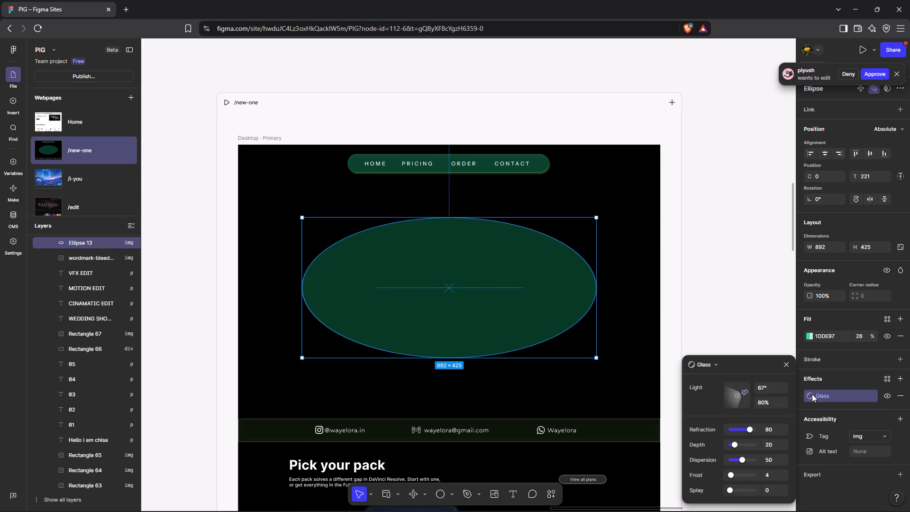
{"action": "left_click", "coordinate": [742, 291]}
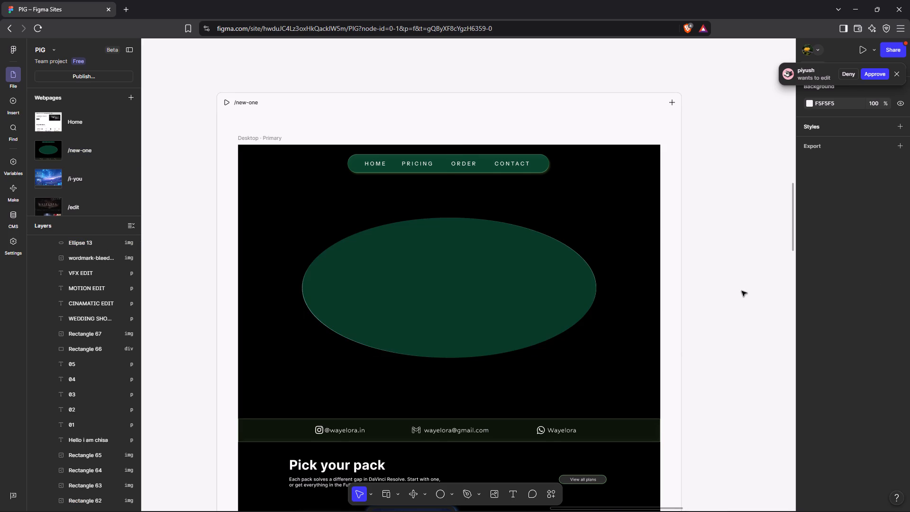
{"action": "left_click", "coordinate": [542, 289]}
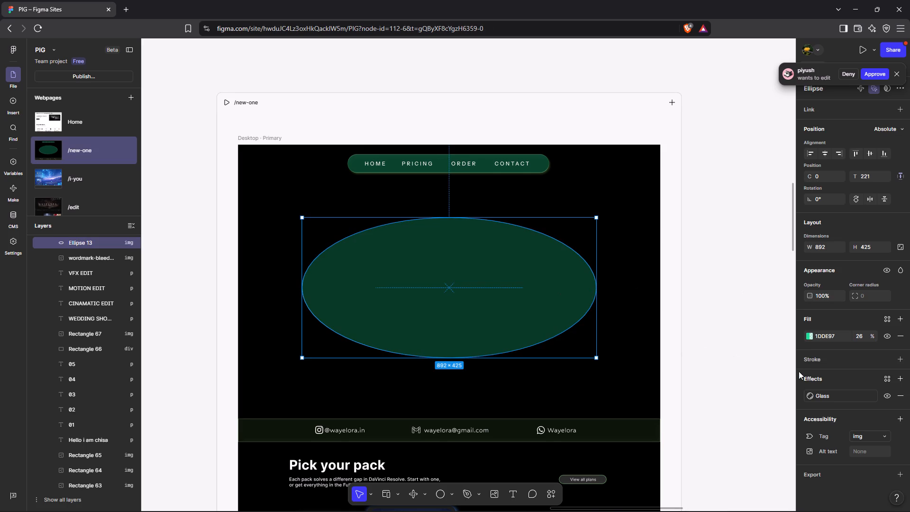
{"action": "left_click", "coordinate": [810, 399]}
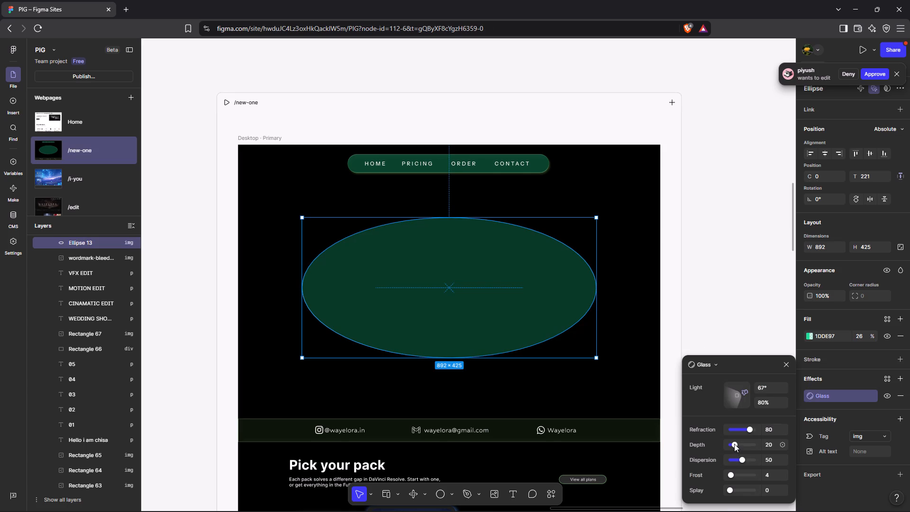
{"action": "left_click", "coordinate": [734, 444]}
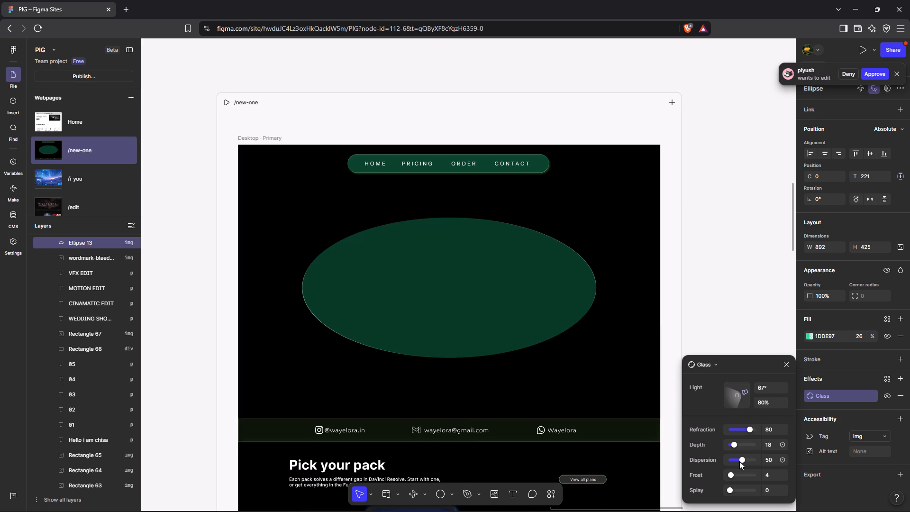
{"action": "left_click_drag", "start_coordinate": [748, 450], "coordinate": [745, 461]}
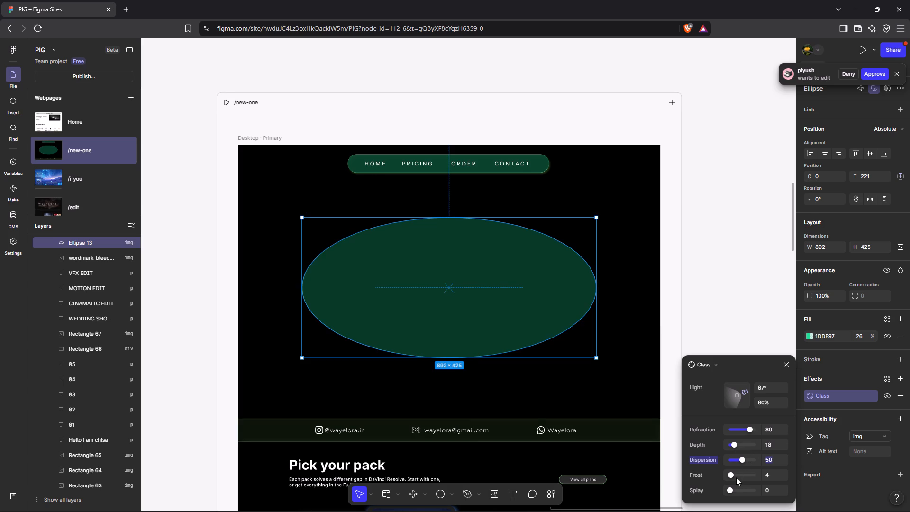
{"action": "left_click", "coordinate": [731, 472]}
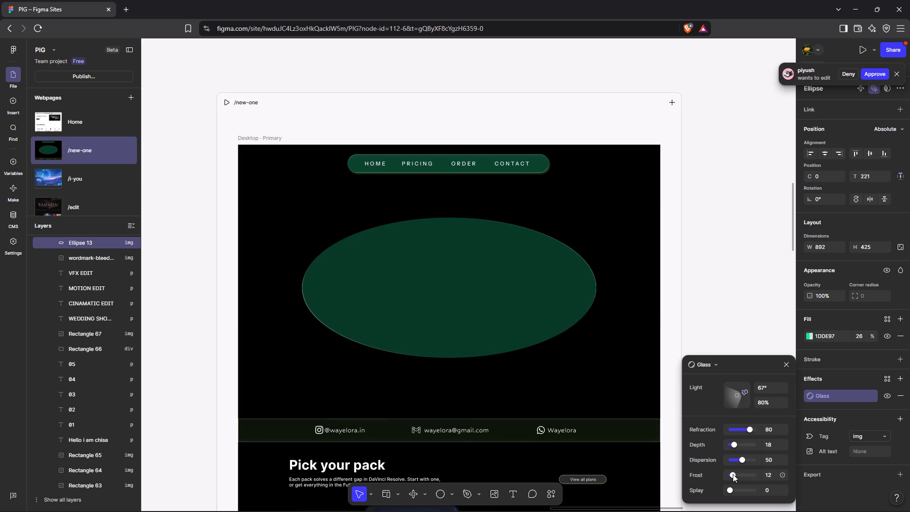
{"action": "left_click", "coordinate": [549, 261]}
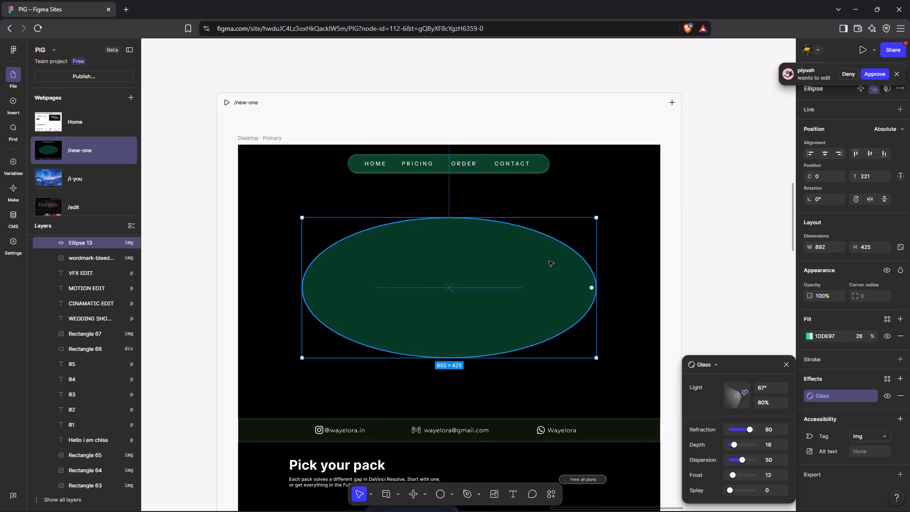
Examine the Glass effect settings of the contact bar below the hero for comparison with the ellipse.
{"action": "left_click", "coordinate": [514, 430]}
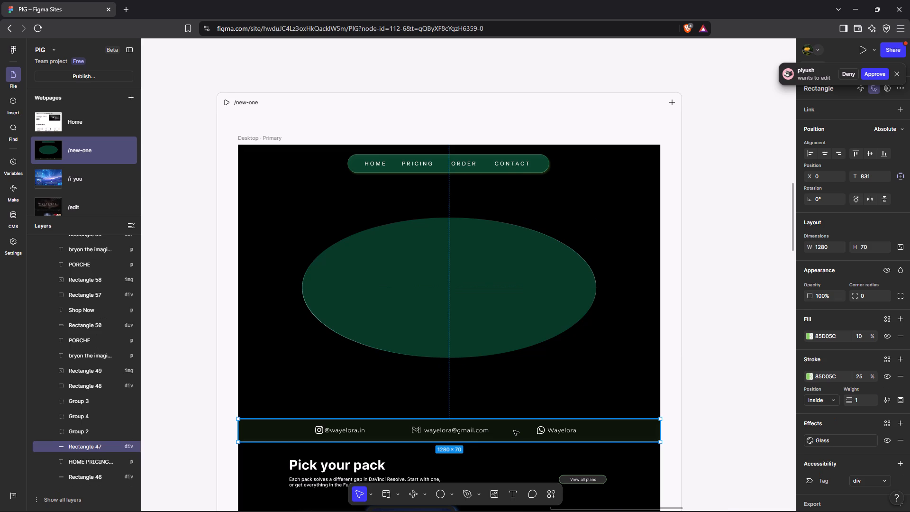
{"action": "left_click", "coordinate": [806, 438]}
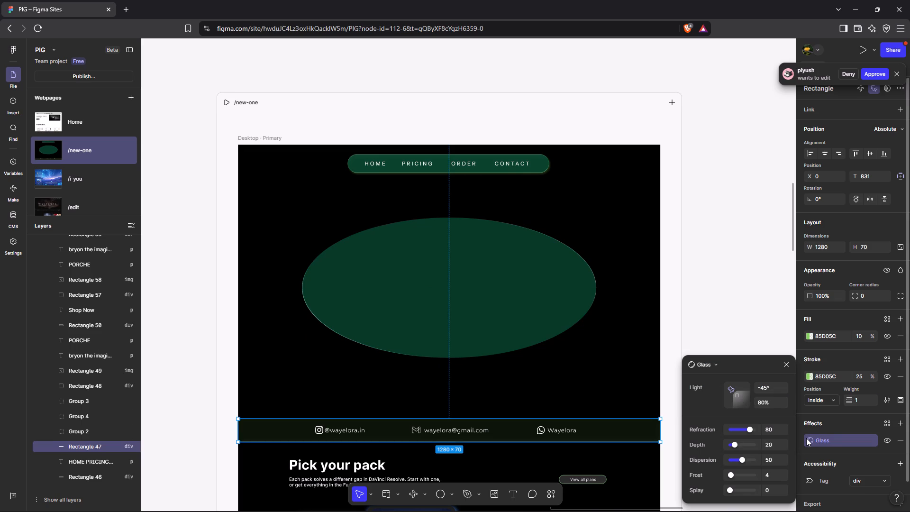
{"action": "left_click", "coordinate": [495, 239]}
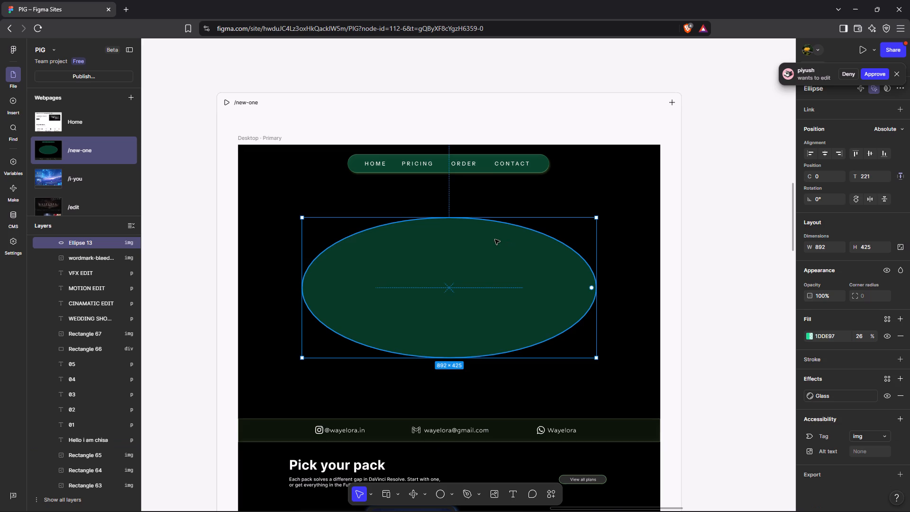
{"action": "left_click", "coordinate": [519, 438]}
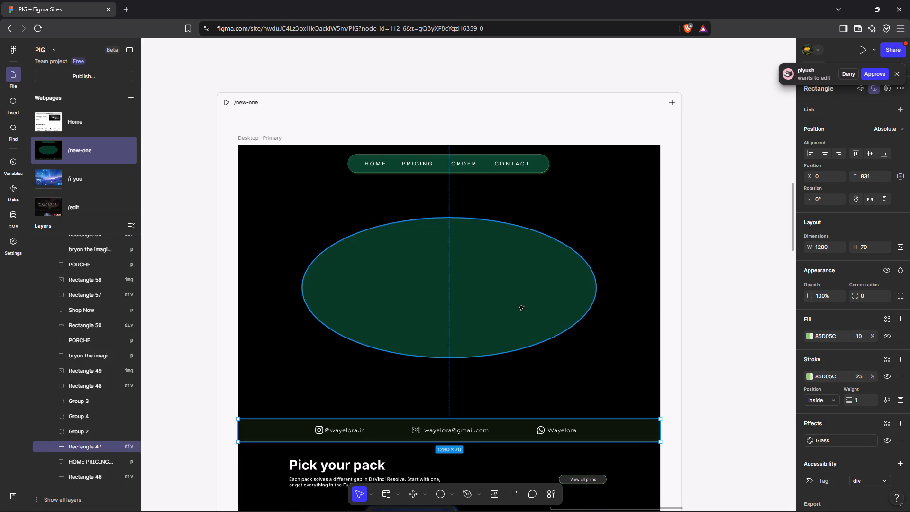
{"action": "left_click", "coordinate": [809, 444]}
{"action": "left_click", "coordinate": [809, 444]}
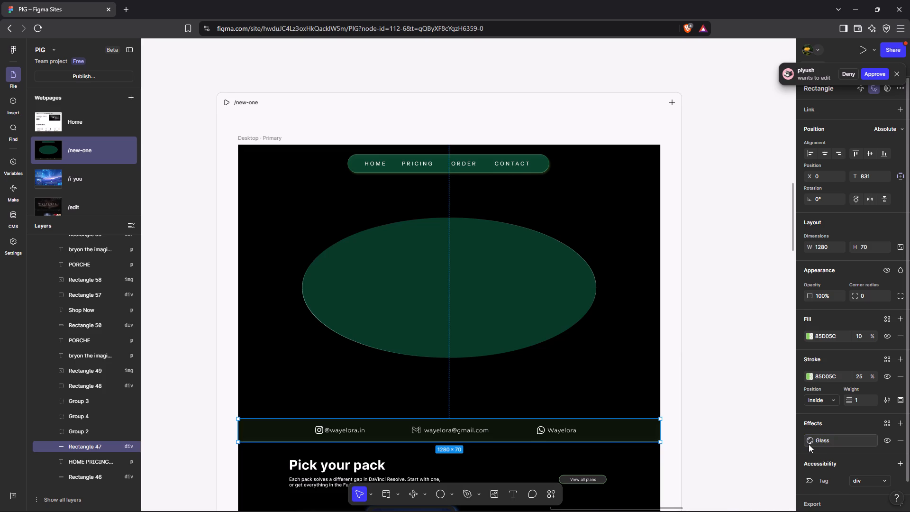
Lower the hero ellipse's 1DDE97 fill opacity to 10%.
{"action": "left_click", "coordinate": [513, 261]}
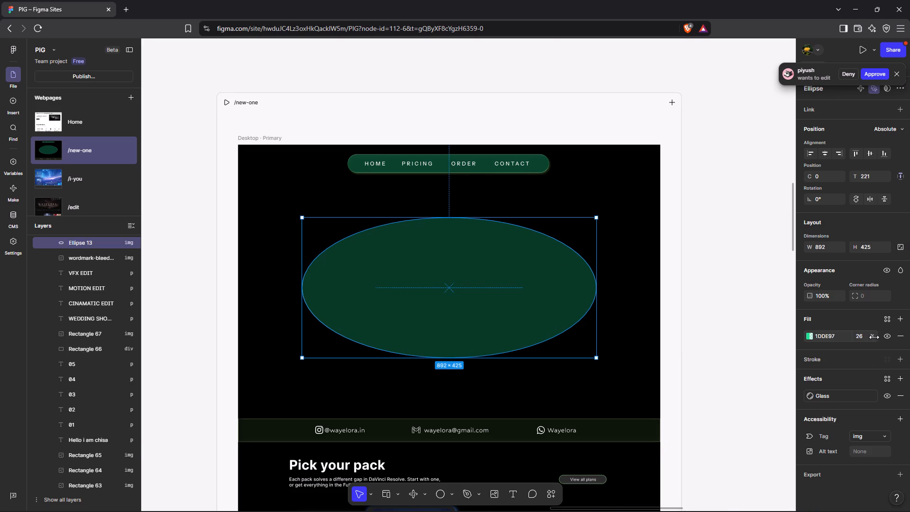
{"action": "left_click_drag", "start_coordinate": [874, 337], "coordinate": [431, 279]}
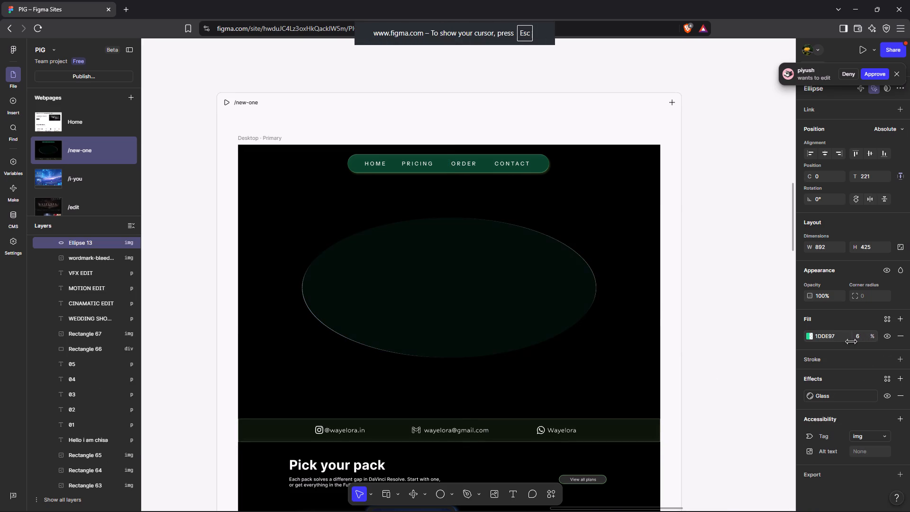
{"action": "left_click_drag", "start_coordinate": [431, 279], "coordinate": [435, 280]}
{"action": "left_click_drag", "start_coordinate": [435, 280], "coordinate": [437, 280]}
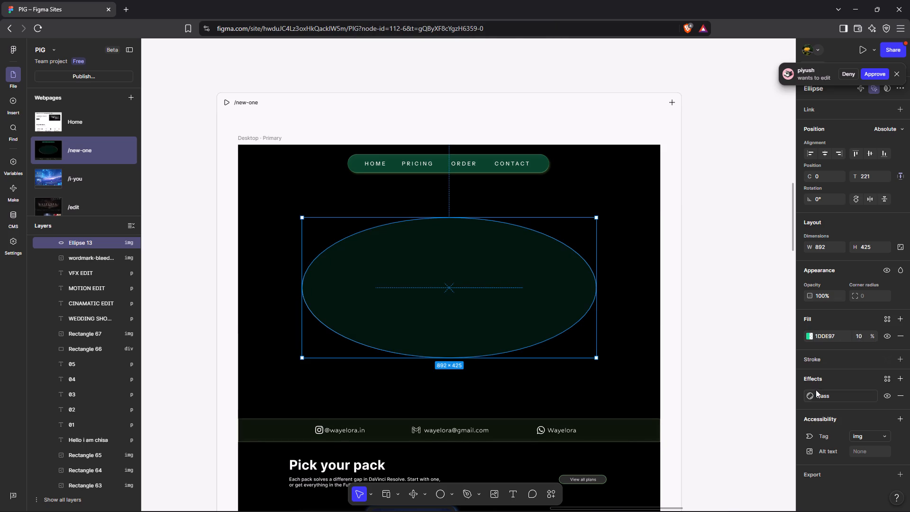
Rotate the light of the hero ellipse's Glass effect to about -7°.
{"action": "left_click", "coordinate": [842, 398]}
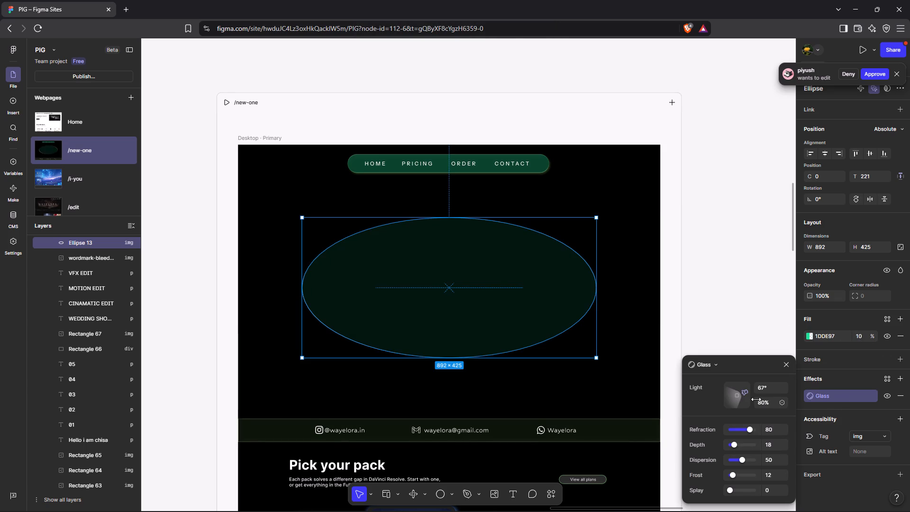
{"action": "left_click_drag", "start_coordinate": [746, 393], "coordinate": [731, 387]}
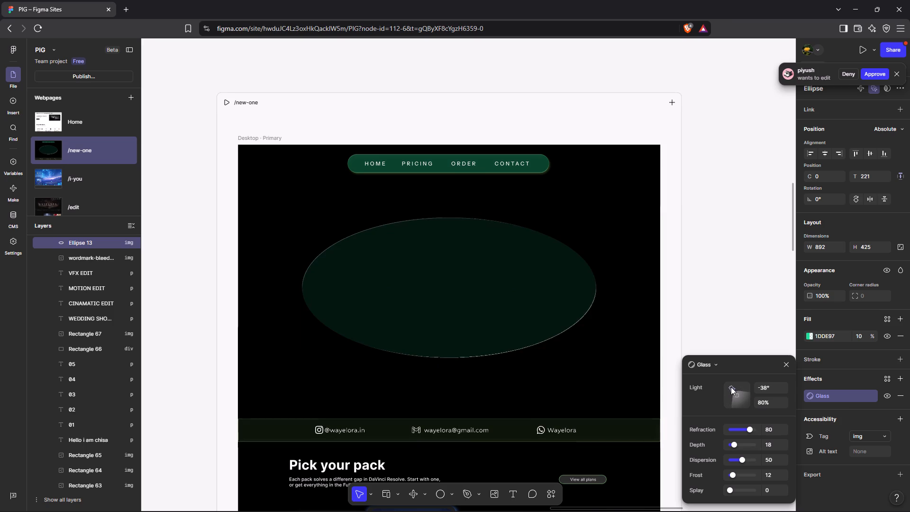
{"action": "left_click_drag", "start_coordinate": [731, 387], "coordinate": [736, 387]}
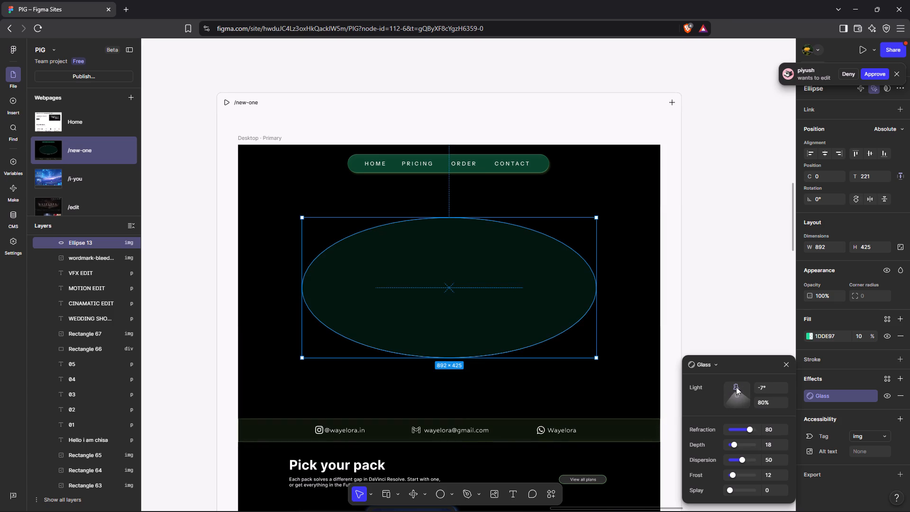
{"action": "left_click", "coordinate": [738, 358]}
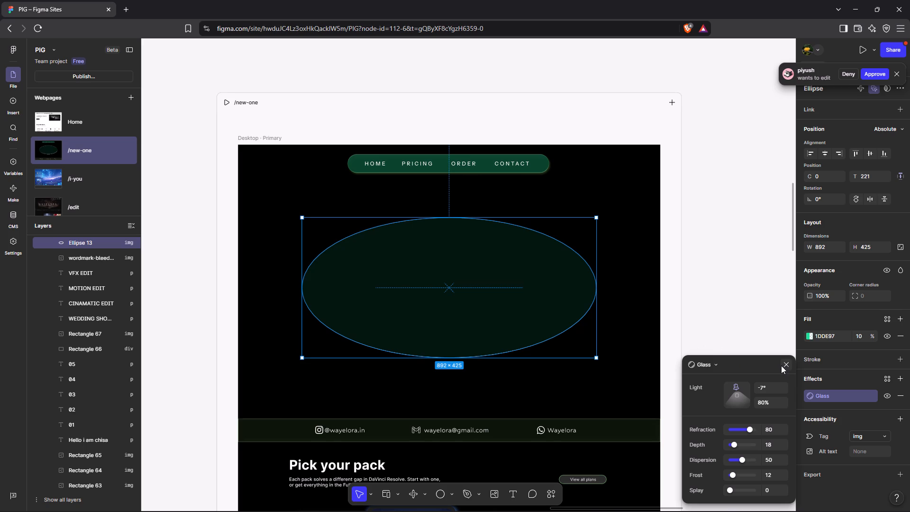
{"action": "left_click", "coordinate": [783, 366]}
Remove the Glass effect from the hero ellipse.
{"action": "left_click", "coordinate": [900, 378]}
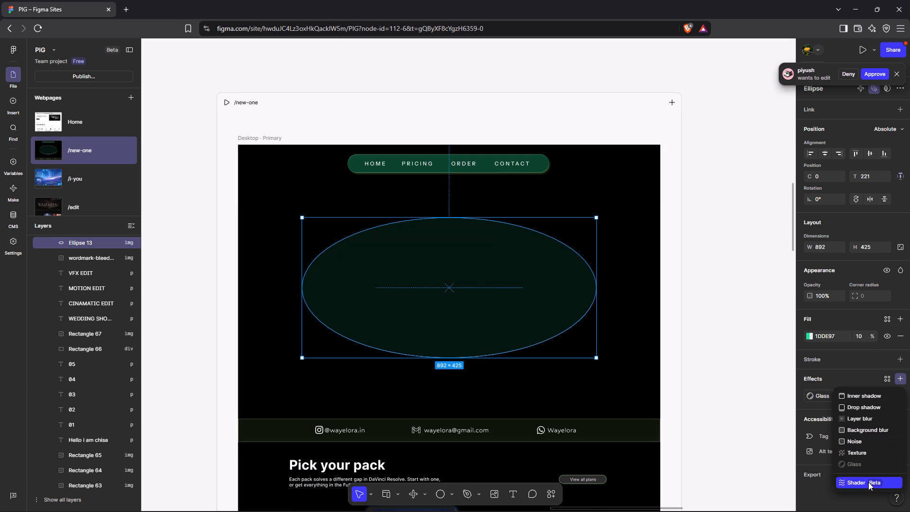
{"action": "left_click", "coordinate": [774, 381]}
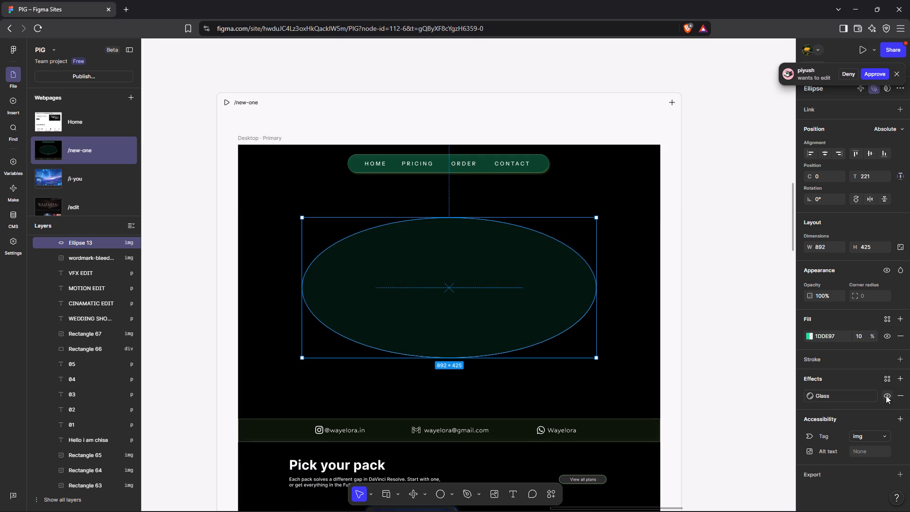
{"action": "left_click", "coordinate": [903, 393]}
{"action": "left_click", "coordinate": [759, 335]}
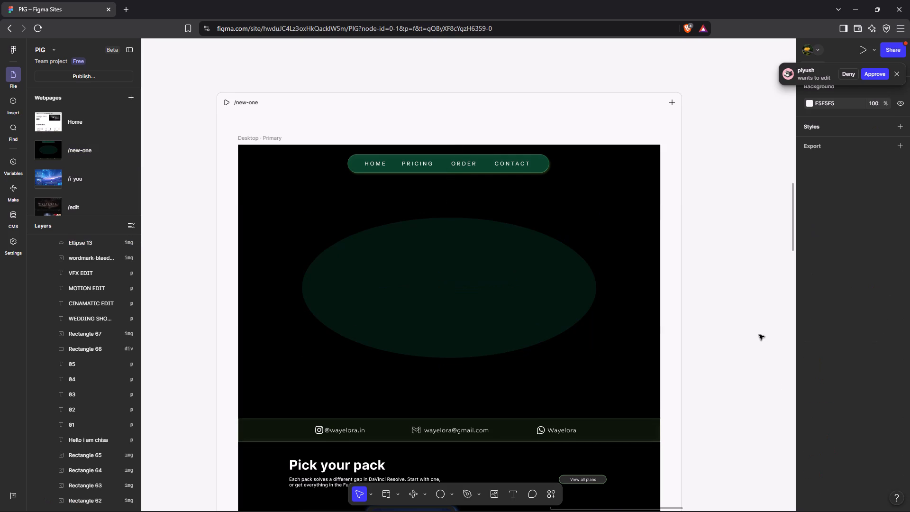
Undo the recent hero ellipse edits back to its blurred green glow with a 26% fill.
{"action": "key", "text": "ctrl+z"}
{"action": "key", "text": "ctrl+z"}
{"action": "key", "text": "ctrl+z"}
{"action": "key", "text": "ctrl+z"}
{"action": "key", "text": "ctrl+z"}
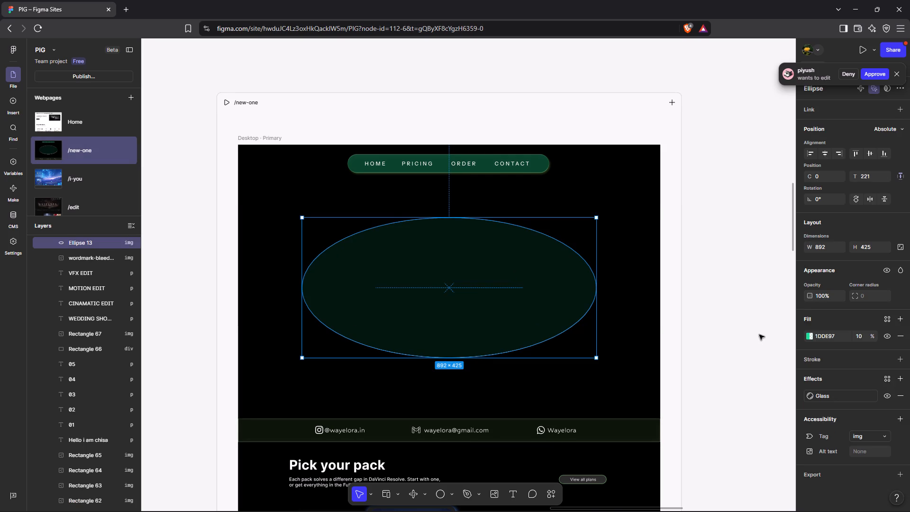
{"action": "key", "text": "ctrl+z"}
{"action": "key", "text": "ctrl+z"}
{"action": "key", "text": "ctrl+z"}
{"action": "key", "text": "ctrl+z"}
{"action": "key", "text": "ctrl+z"}
{"action": "key", "text": "ctrl+z"}
{"action": "key", "text": "ctrl+z"}
{"action": "key", "text": "ctrl+z"}
{"action": "key", "text": "ctrl+z"}
{"action": "key", "text": "ctrl+z"}
{"action": "key", "text": "ctrl+z"}
{"action": "key", "text": "ctrl+z"}
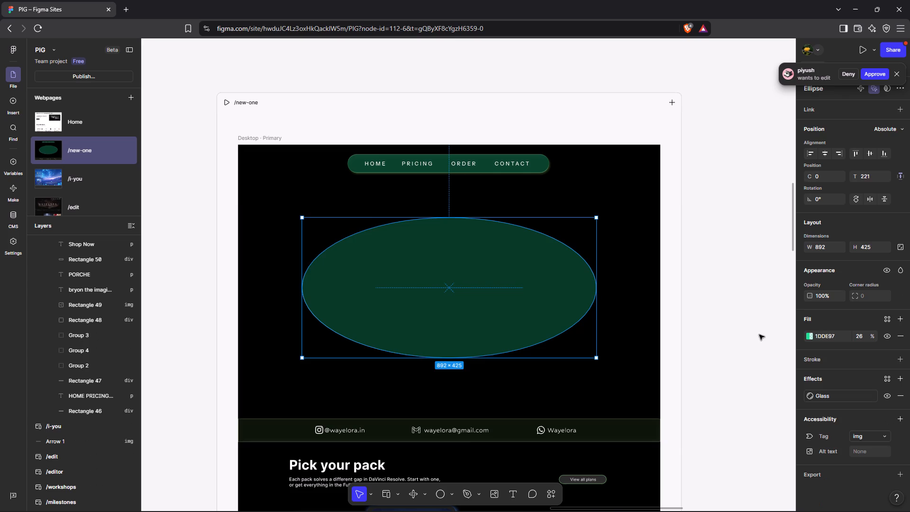
{"action": "key", "text": "ctrl+z"}
{"action": "key", "text": "ctrl+z"}
{"action": "key", "text": "ctrl+z"}
{"action": "key", "text": "ctrl+z"}
{"action": "key", "text": "ctrl+z"}
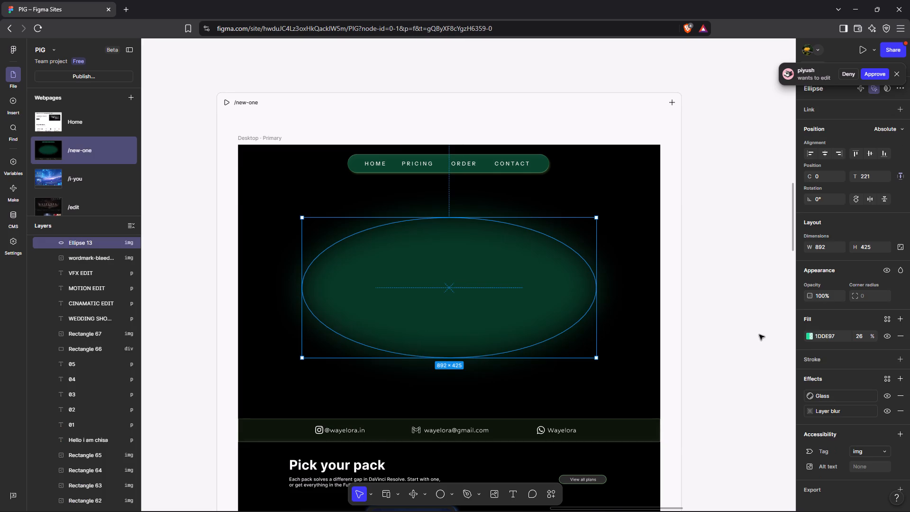
{"action": "key", "text": "ctrl+y"}
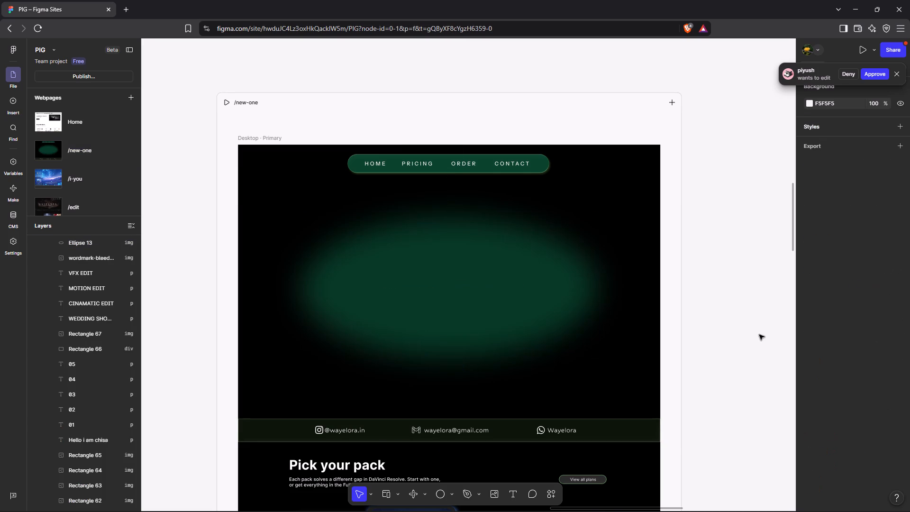
{"action": "left_click", "coordinate": [687, 333]}
Add the text WAYELORA over the hero ellipse.
{"action": "left_click", "coordinate": [512, 491]}
{"action": "left_click", "coordinate": [393, 283]}
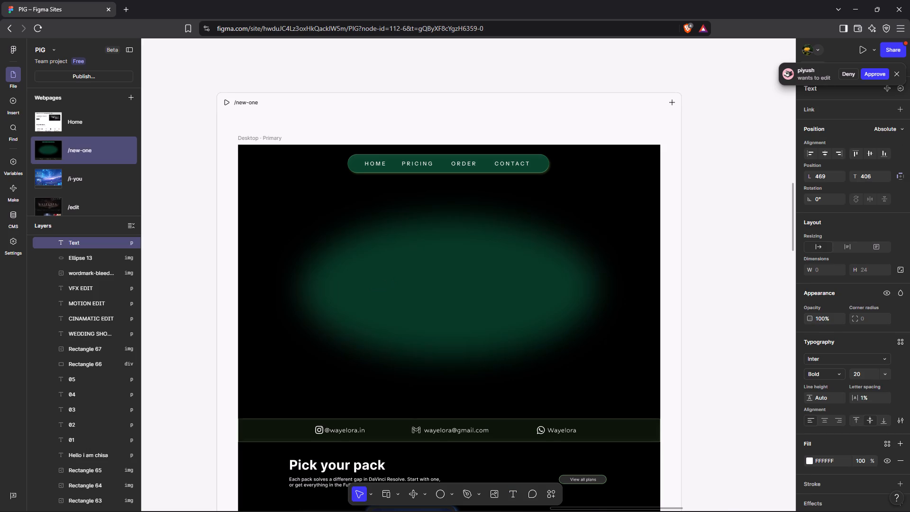
{"action": "type", "text": "WAYELORA"}
{"action": "left_click", "coordinate": [799, 305]}
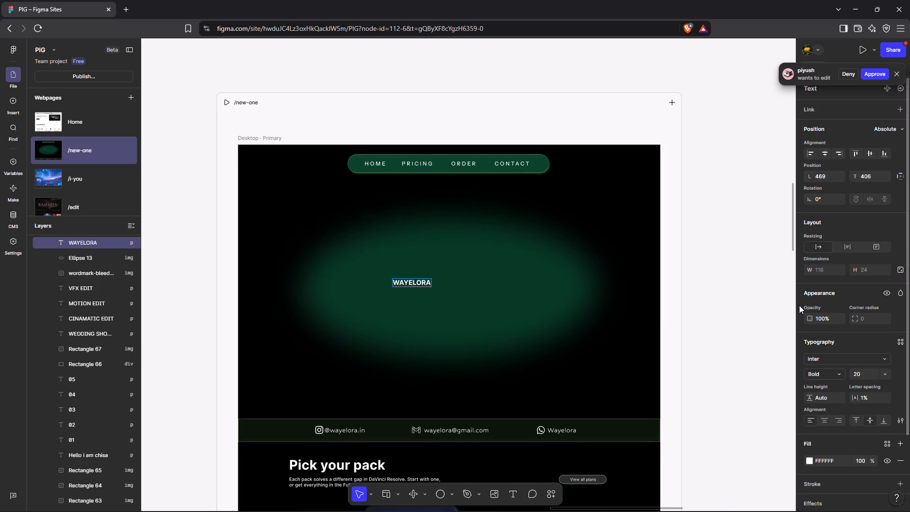
{"action": "left_click", "coordinate": [729, 282]}
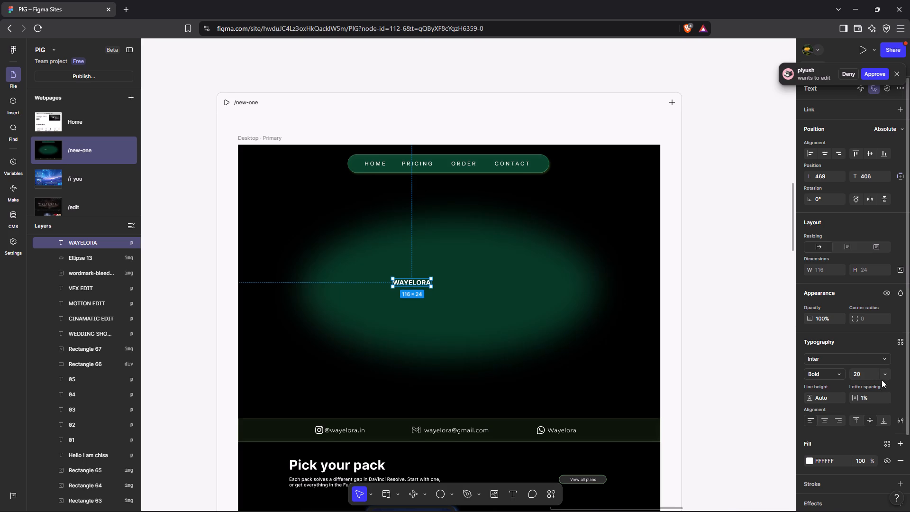
Set the WAYELORA text's font size to 128.
{"action": "left_click", "coordinate": [884, 370]}
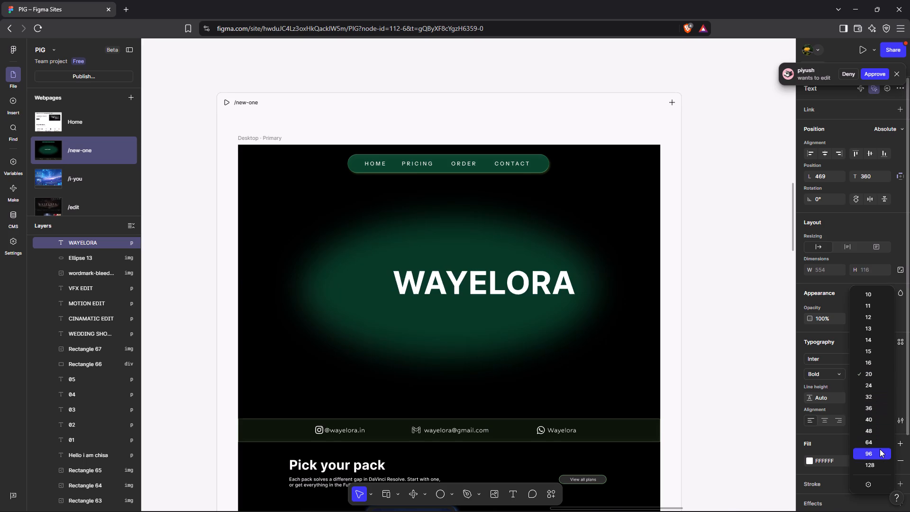
{"action": "scroll", "coordinate": [880, 449], "scroll_direction": "up", "scroll_amount": 1}
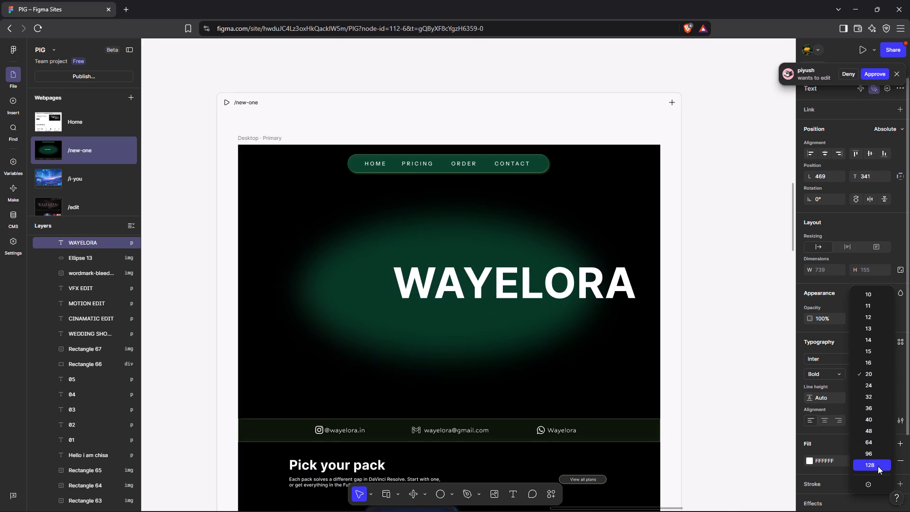
{"action": "left_click", "coordinate": [878, 466]}
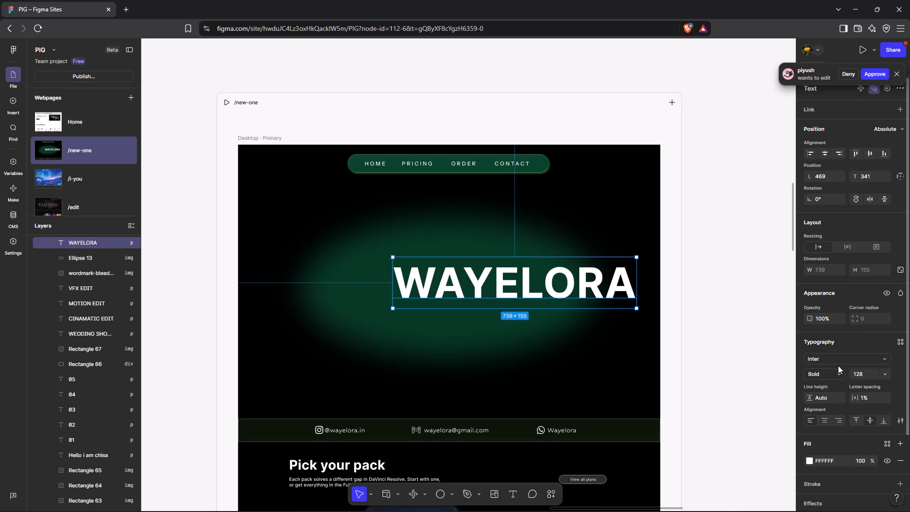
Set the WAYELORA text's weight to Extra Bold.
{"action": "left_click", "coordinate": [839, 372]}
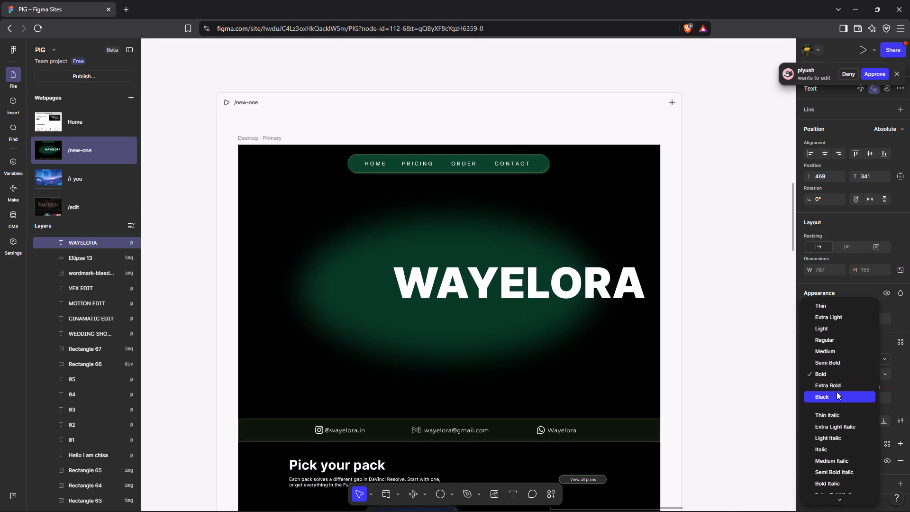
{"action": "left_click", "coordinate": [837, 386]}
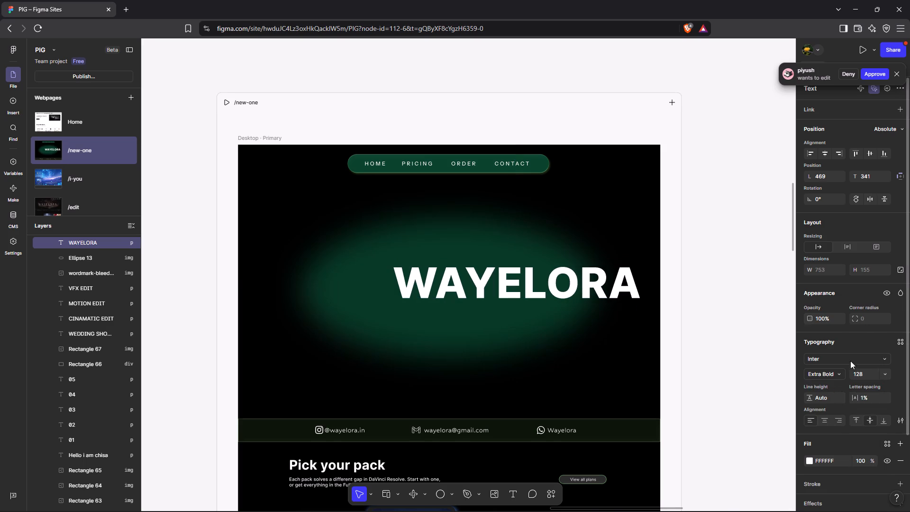
Change the WAYELORA text's font to Italiana.
{"action": "left_click", "coordinate": [886, 356]}
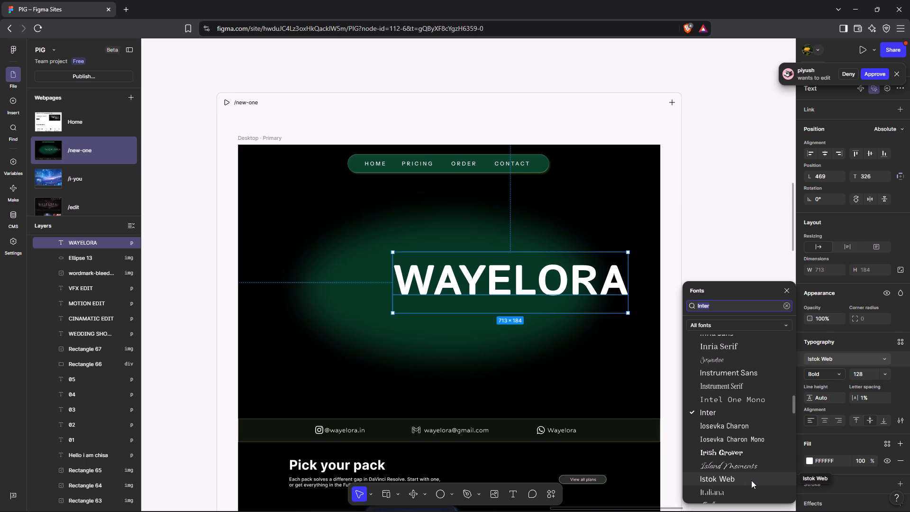
{"action": "scroll", "coordinate": [751, 480], "scroll_direction": "down", "scroll_amount": 3}
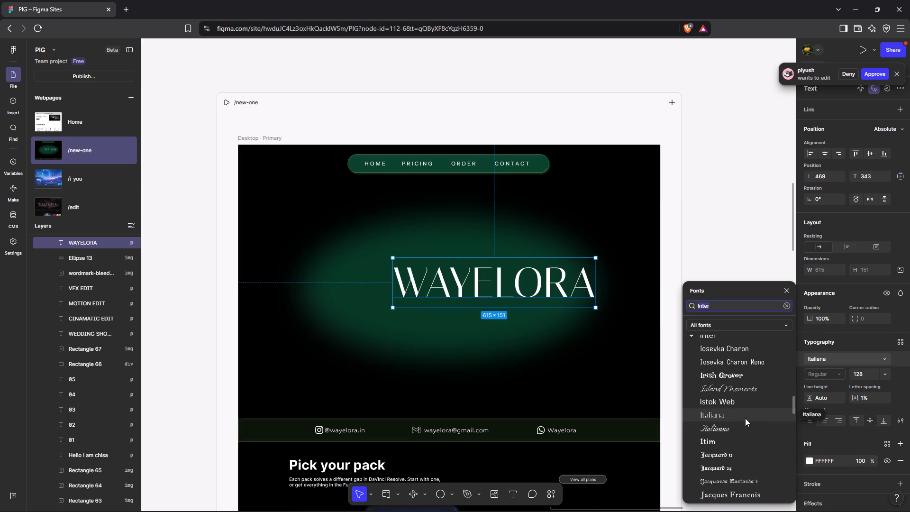
{"action": "left_click", "coordinate": [745, 418]}
Move the WAYELORA text over the middle of the ellipse, about 332 from the left and 340 from the top.
{"action": "left_click_drag", "start_coordinate": [522, 284], "coordinate": [488, 284]}
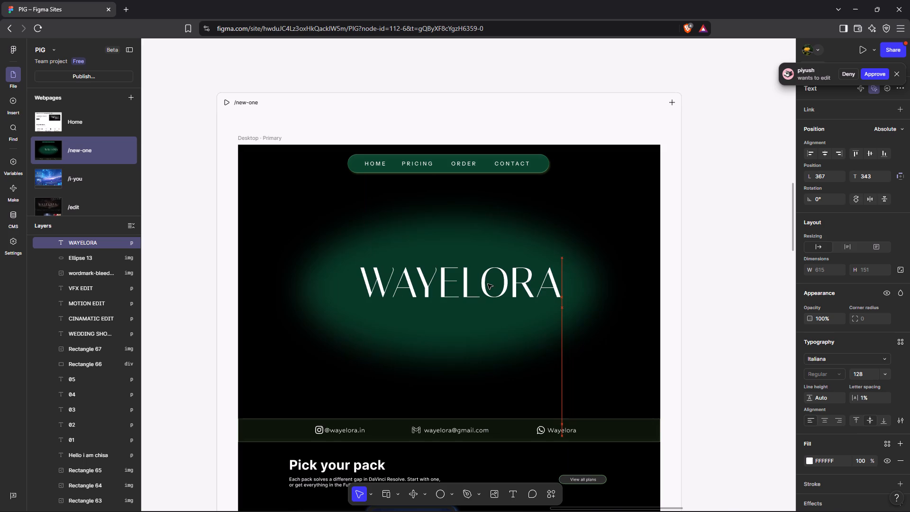
{"action": "left_click_drag", "start_coordinate": [488, 284], "coordinate": [481, 283]}
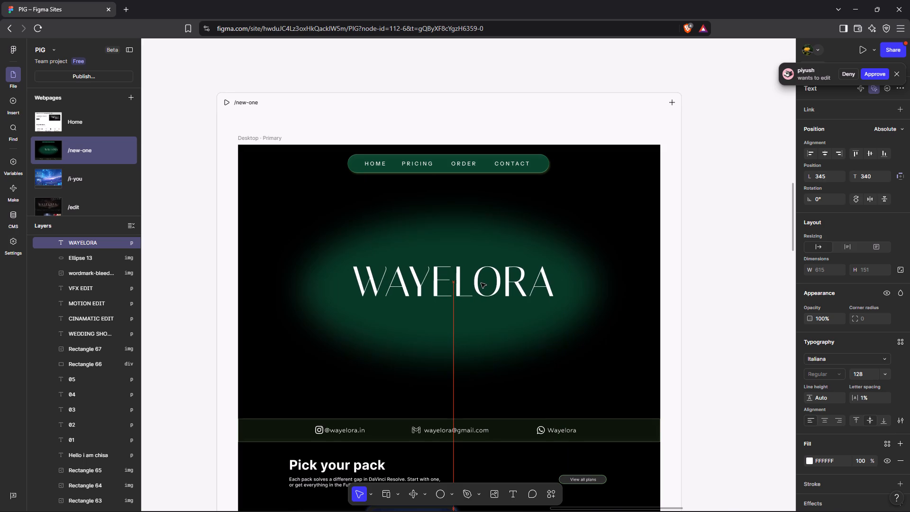
{"action": "left_click_drag", "start_coordinate": [481, 283], "coordinate": [479, 283]}
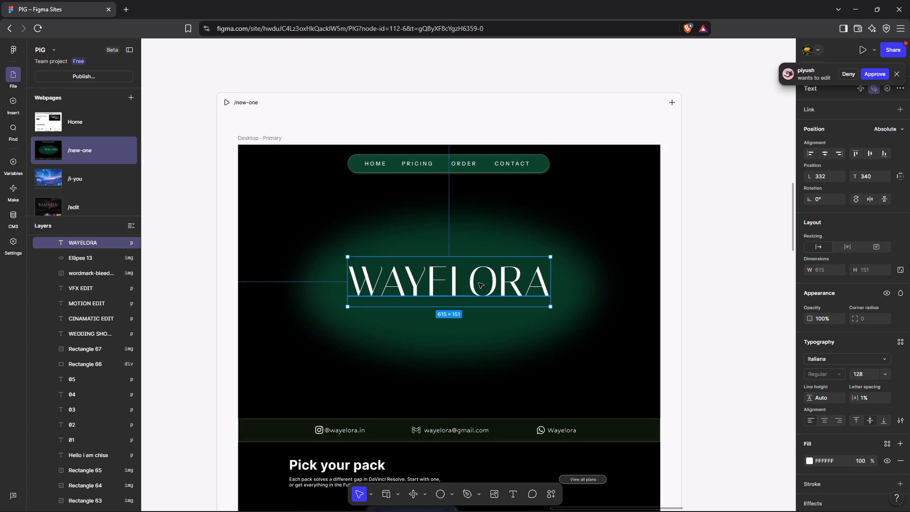
Enlarge the WAYELORA text box to about 695 × 243 so the word stays on one line.
{"action": "left_click_drag", "start_coordinate": [551, 308], "coordinate": [551, 328]}
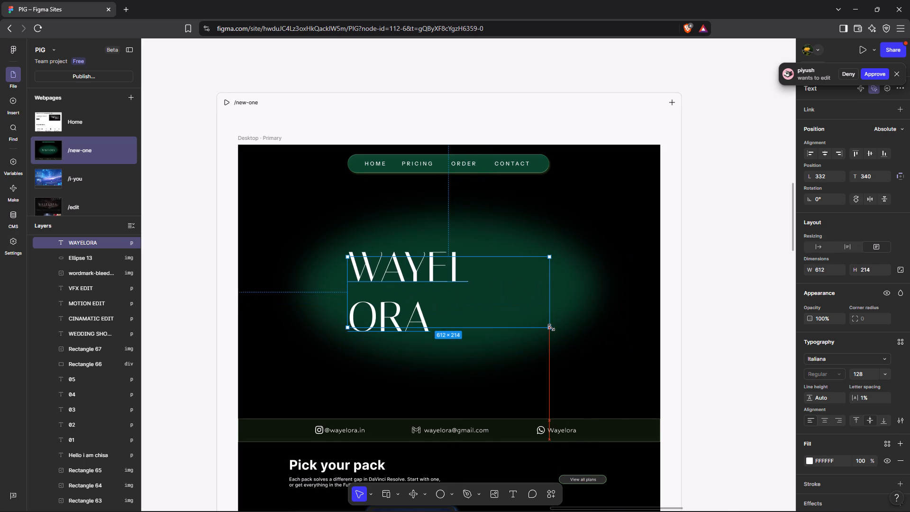
{"action": "left_click_drag", "start_coordinate": [551, 328], "coordinate": [577, 337]}
{"action": "left_click", "coordinate": [717, 277]}
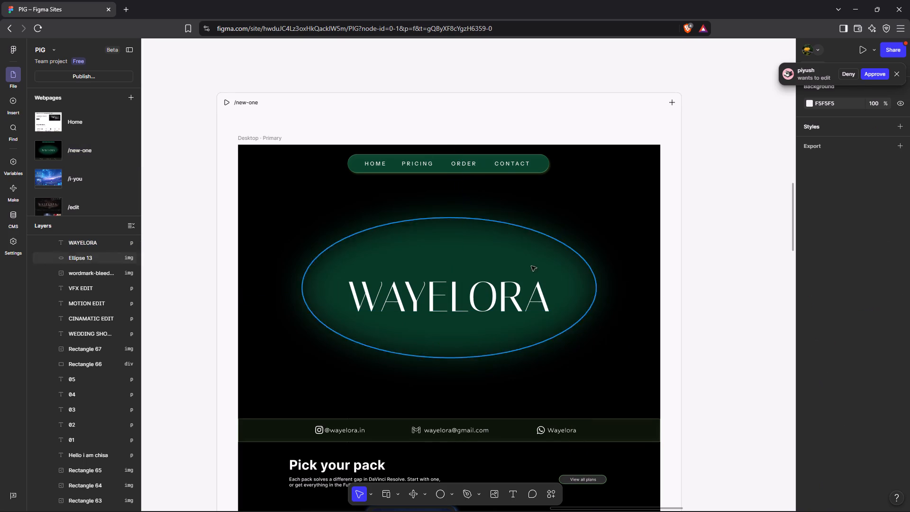
Narrow the WAYELORA text box to about 632 wide and centre it horizontally on the ellipse, about 279 from the page top.
{"action": "left_click", "coordinate": [446, 315]}
{"action": "left_click_drag", "start_coordinate": [460, 298], "coordinate": [463, 286]}
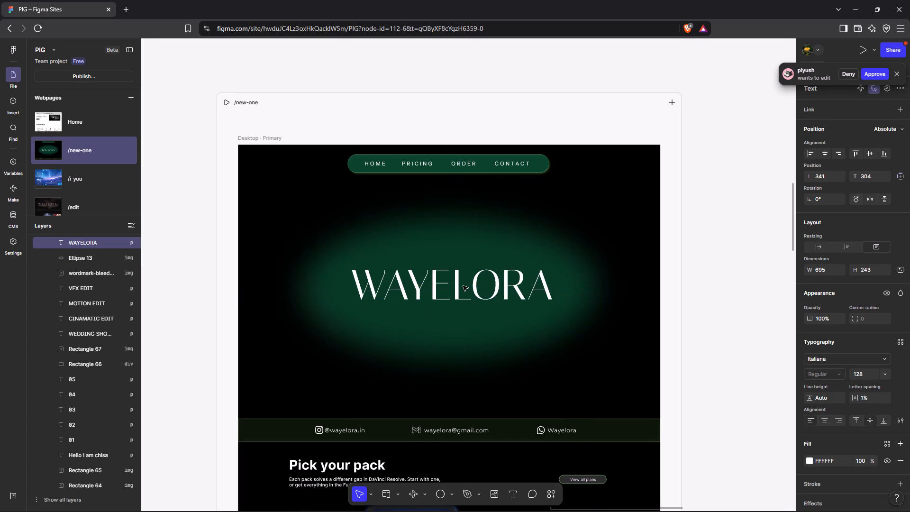
{"action": "left_click_drag", "start_coordinate": [463, 286], "coordinate": [457, 278]}
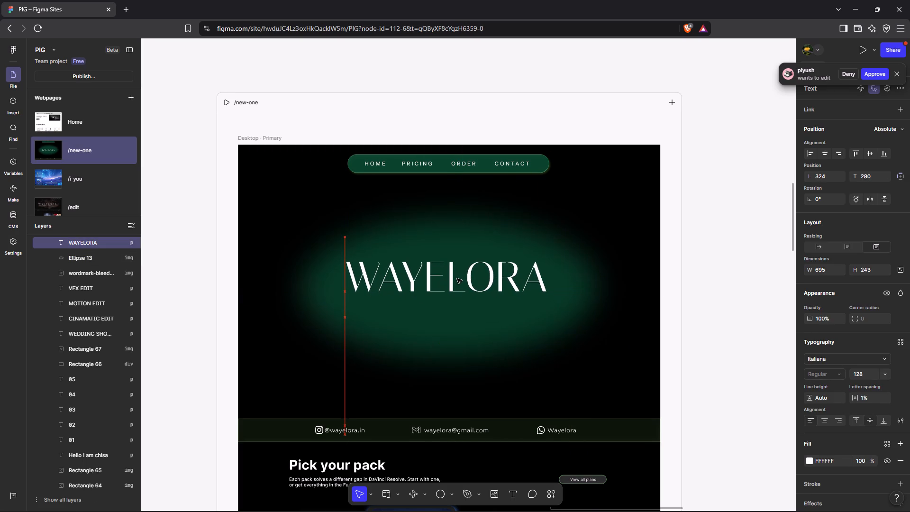
{"action": "left_click_drag", "start_coordinate": [457, 278], "coordinate": [460, 278]}
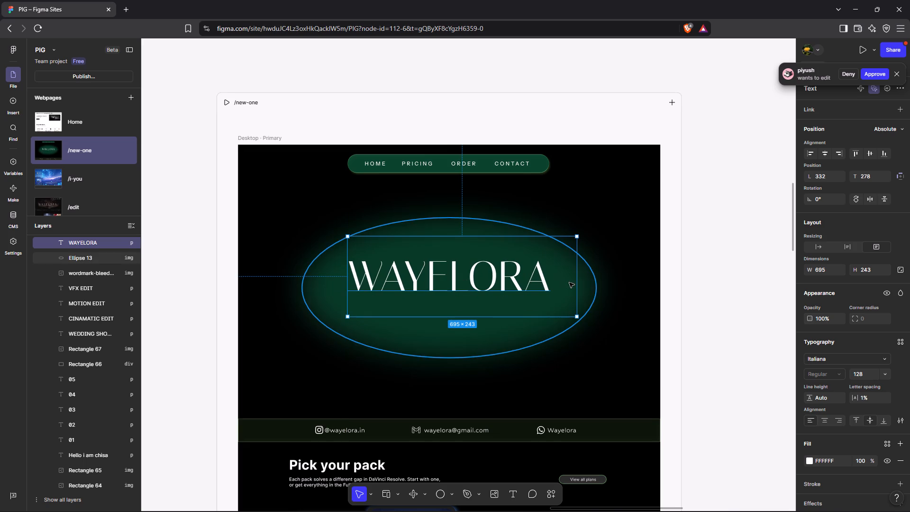
{"action": "left_click_drag", "start_coordinate": [576, 283], "coordinate": [556, 285]}
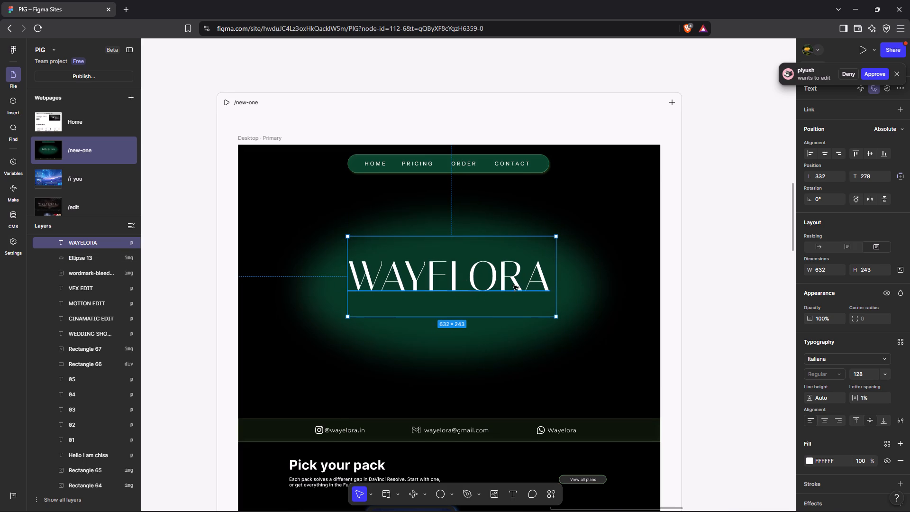
{"action": "left_click_drag", "start_coordinate": [455, 276], "coordinate": [456, 276]}
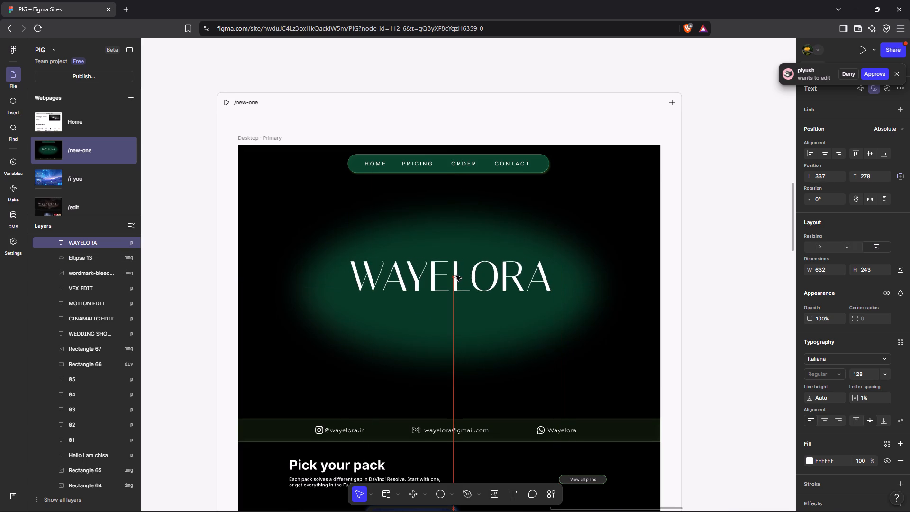
{"action": "left_click_drag", "start_coordinate": [456, 276], "coordinate": [454, 276]}
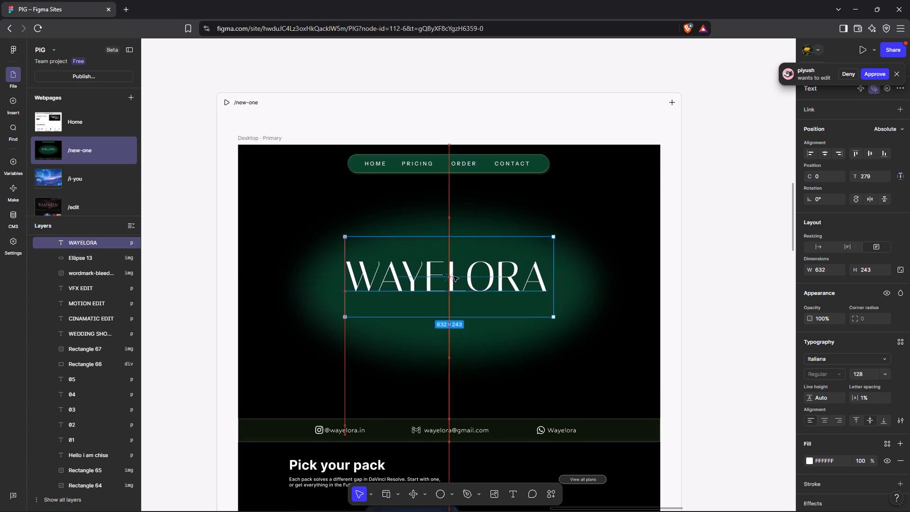
Move the WAYELORA text slightly down, keeping it horizontally centred, to 294 from the page top.
{"action": "left_click_drag", "start_coordinate": [454, 276], "coordinate": [454, 282]}
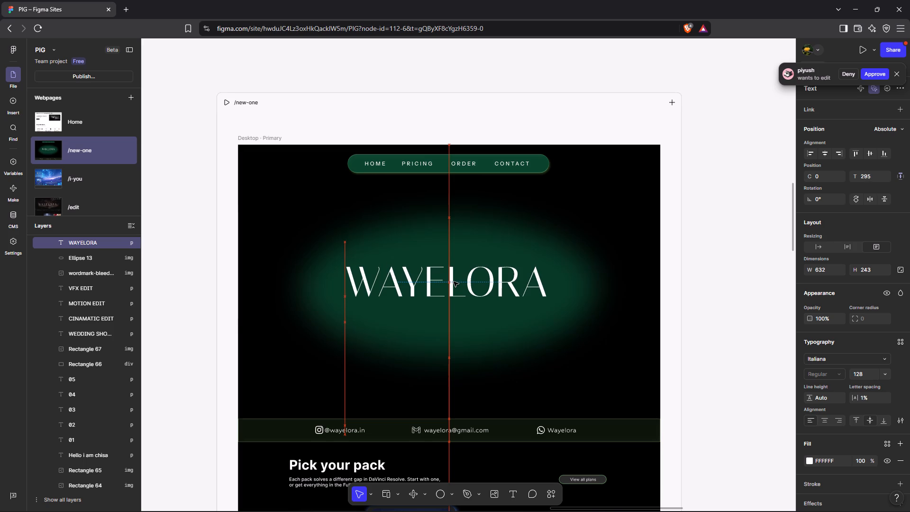
{"action": "left_click_drag", "start_coordinate": [454, 282], "coordinate": [454, 281]}
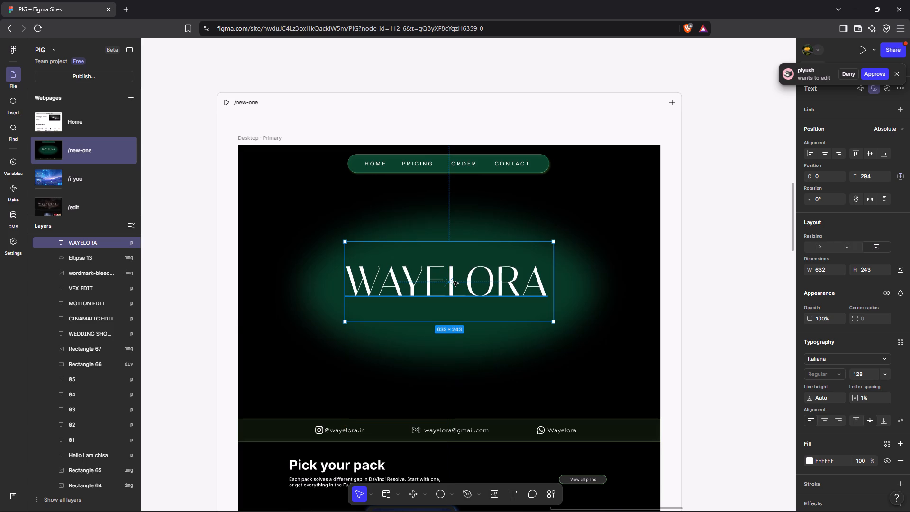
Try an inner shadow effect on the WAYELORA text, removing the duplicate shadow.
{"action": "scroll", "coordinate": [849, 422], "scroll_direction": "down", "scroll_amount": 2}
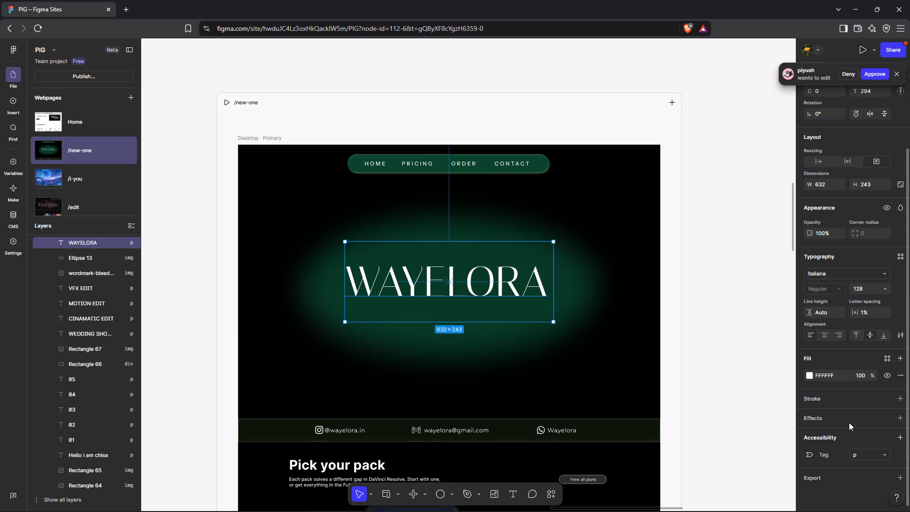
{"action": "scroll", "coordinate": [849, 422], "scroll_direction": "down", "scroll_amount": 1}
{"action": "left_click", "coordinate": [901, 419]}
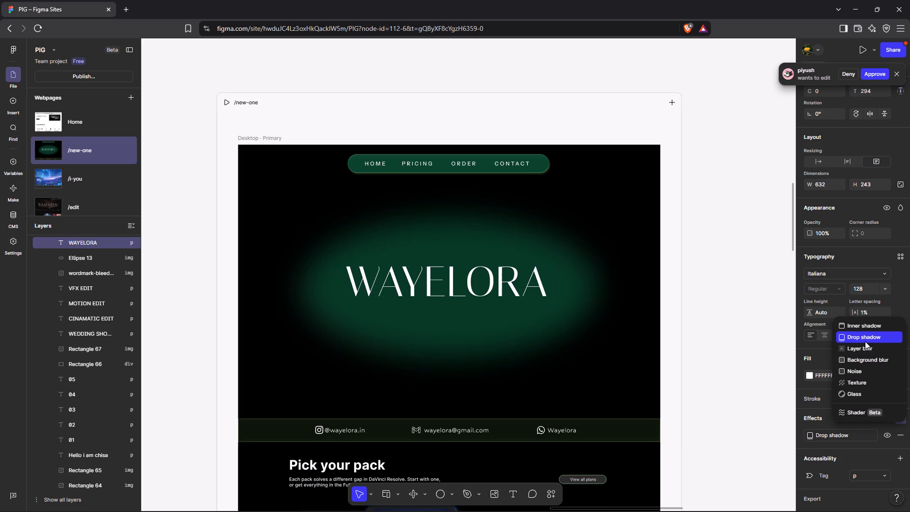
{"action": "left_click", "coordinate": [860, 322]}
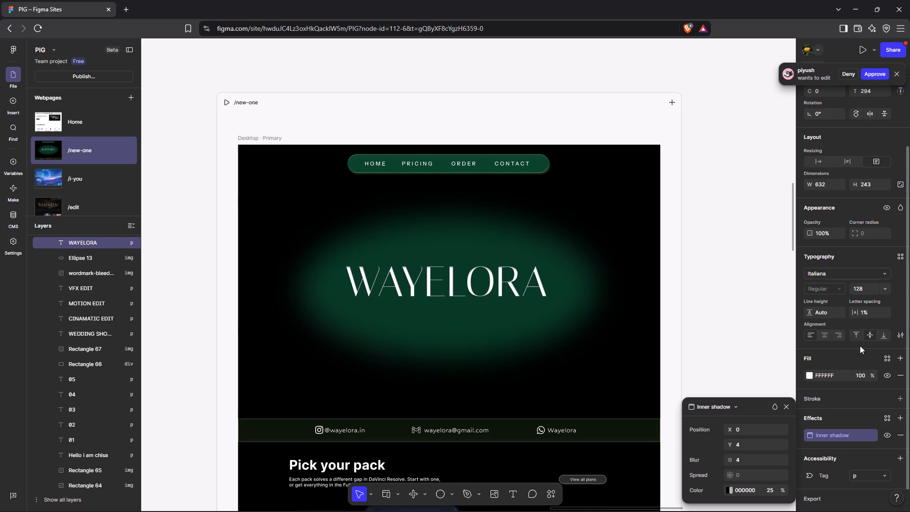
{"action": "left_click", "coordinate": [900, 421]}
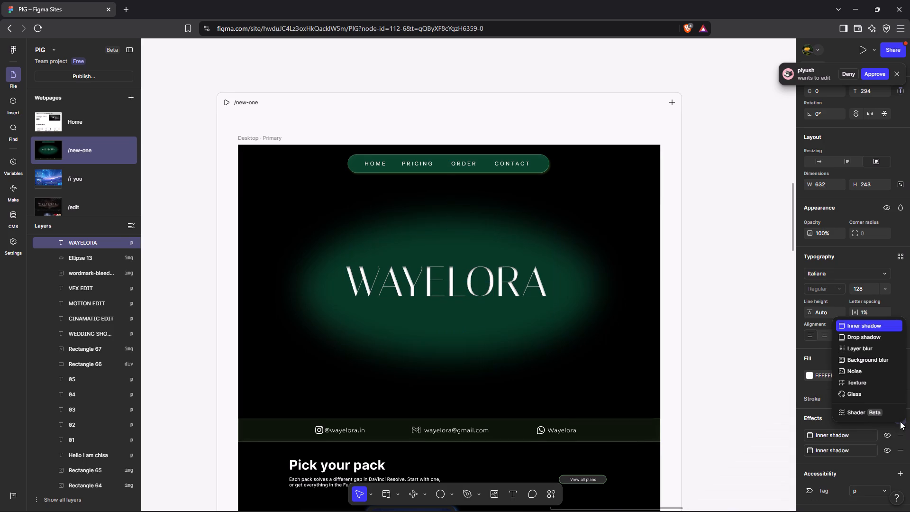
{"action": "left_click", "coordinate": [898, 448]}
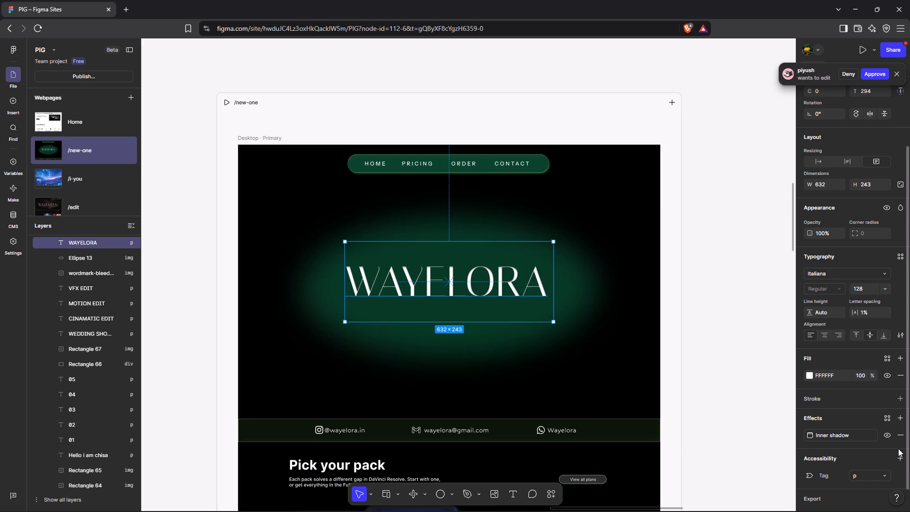
Replace the WAYELORA text's inner shadow with a Glass effect.
{"action": "left_click", "coordinate": [901, 416]}
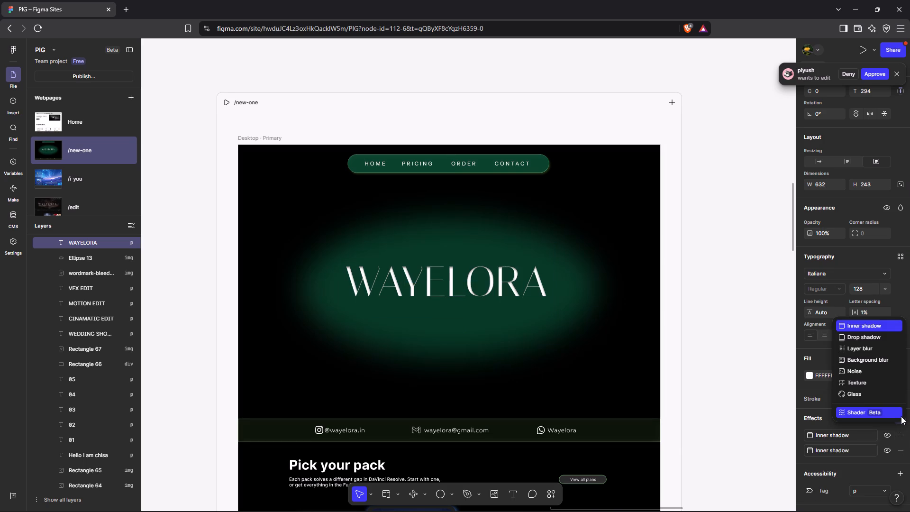
{"action": "left_click", "coordinate": [879, 395]}
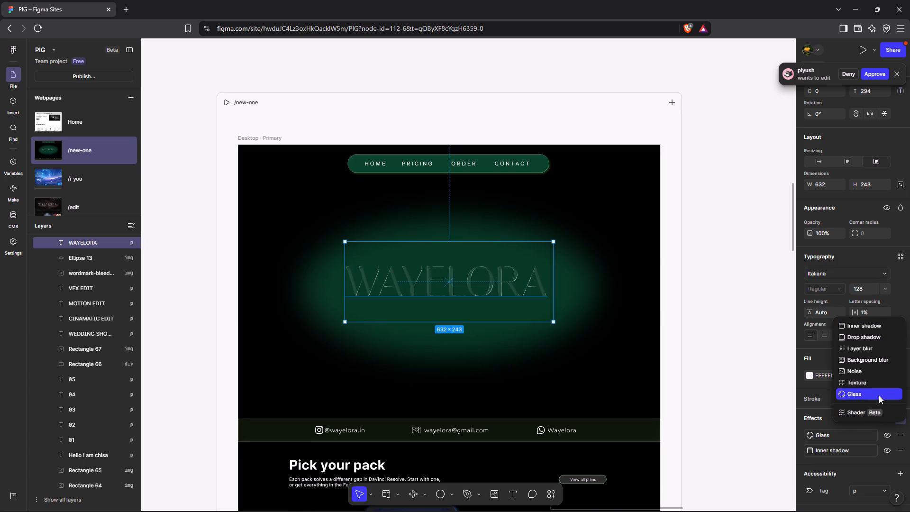
{"action": "left_click", "coordinate": [900, 453]}
Adjust the WAYELORA text's Glass effect to refraction 81, depth 49, dispersion 52, frost 10 and splay 23.
{"action": "left_click", "coordinate": [817, 433]}
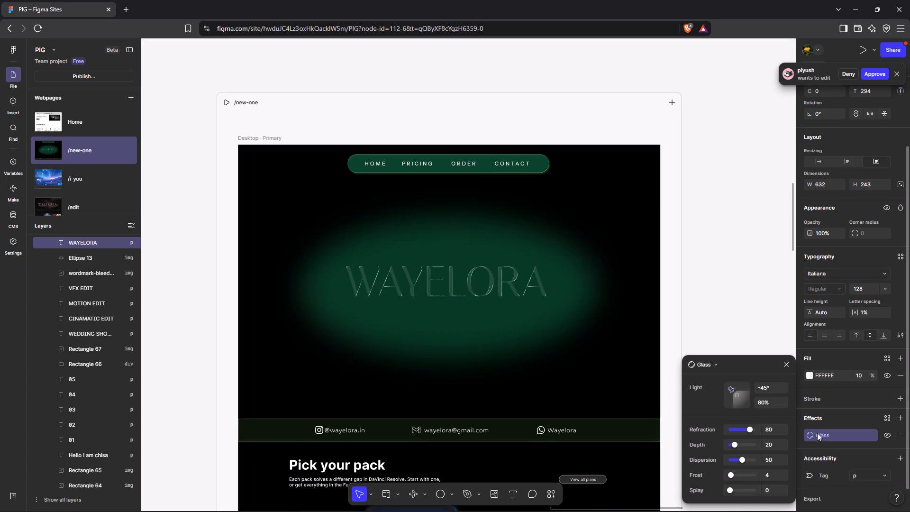
{"action": "scroll", "coordinate": [817, 433], "scroll_direction": "left", "scroll_amount": 1}
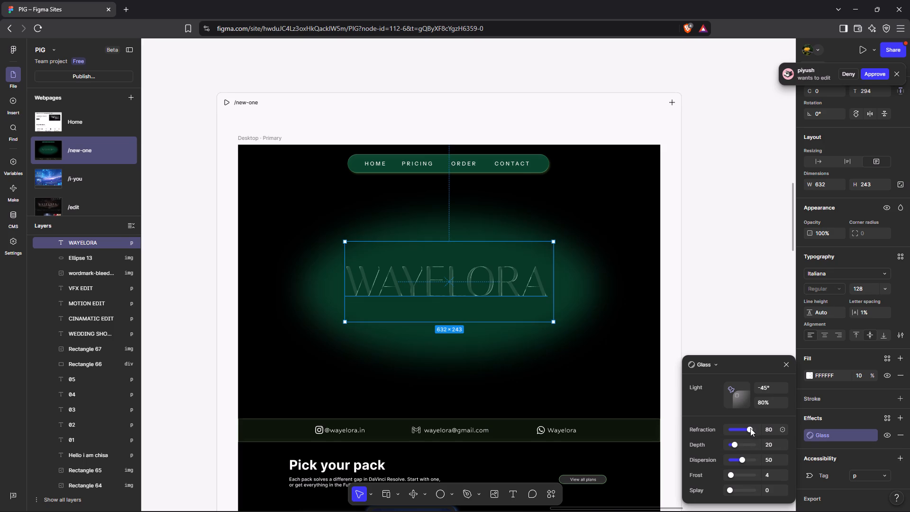
{"action": "left_click", "coordinate": [750, 428]}
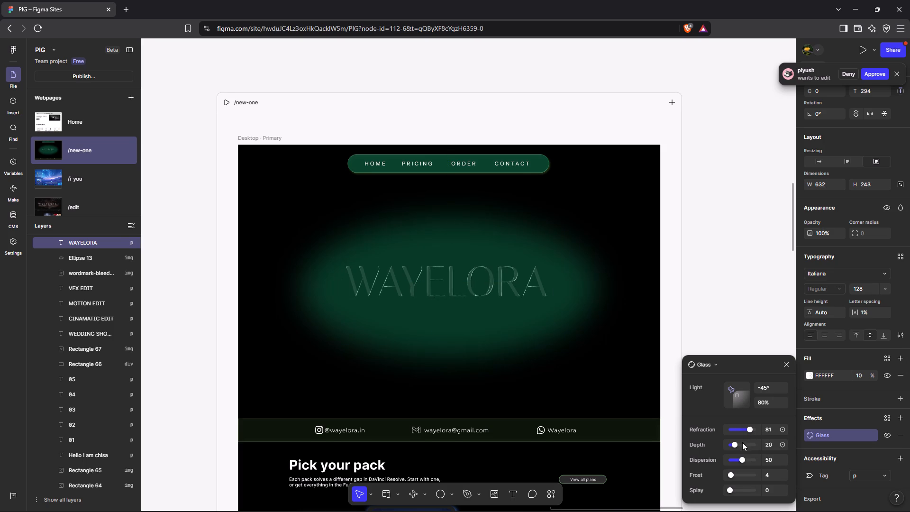
{"action": "left_click_drag", "start_coordinate": [735, 444], "coordinate": [742, 441]}
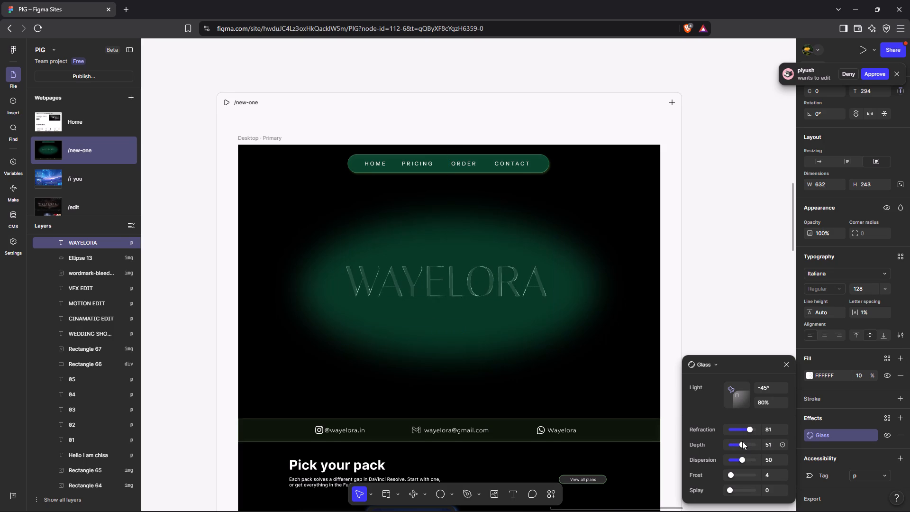
{"action": "left_click_drag", "start_coordinate": [742, 441], "coordinate": [742, 441]}
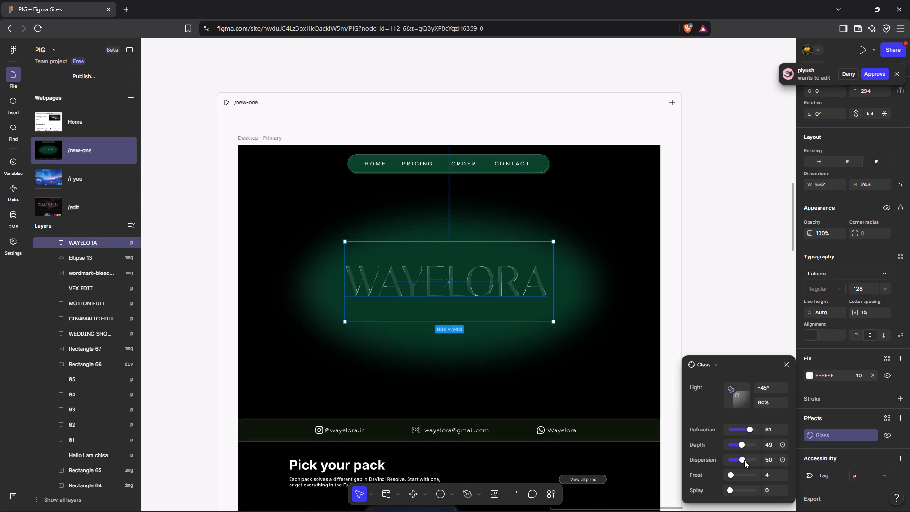
{"action": "left_click", "coordinate": [744, 460]}
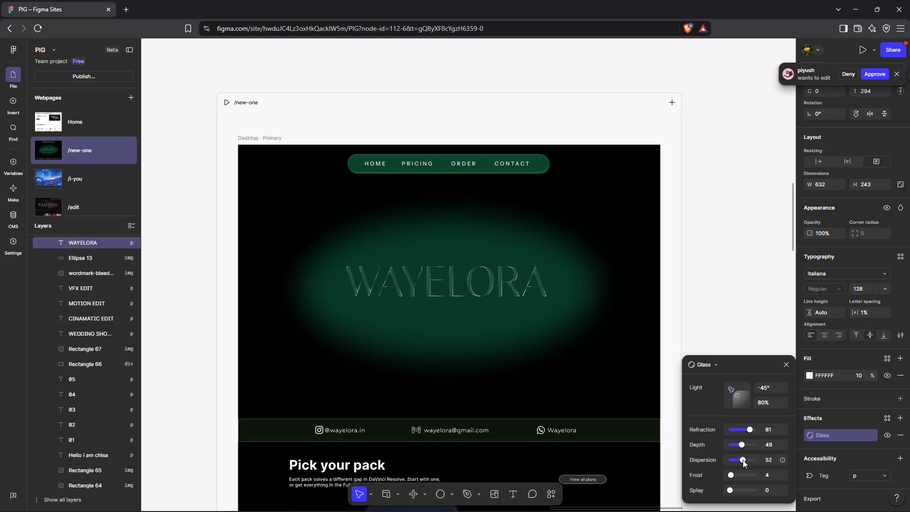
{"action": "left_click", "coordinate": [732, 477]}
{"action": "left_click_drag", "start_coordinate": [728, 491], "coordinate": [728, 491]}
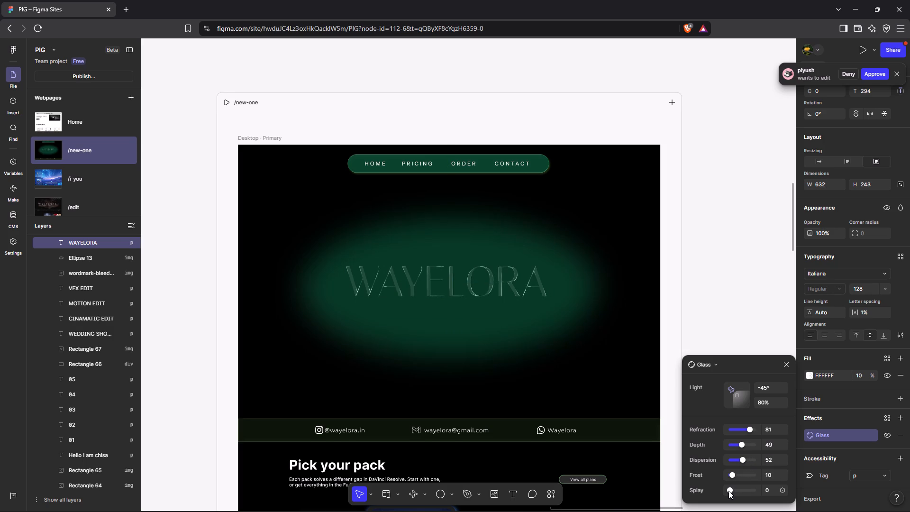
{"action": "left_click_drag", "start_coordinate": [728, 491], "coordinate": [738, 493]}
{"action": "left_click_drag", "start_coordinate": [738, 493], "coordinate": [736, 493]}
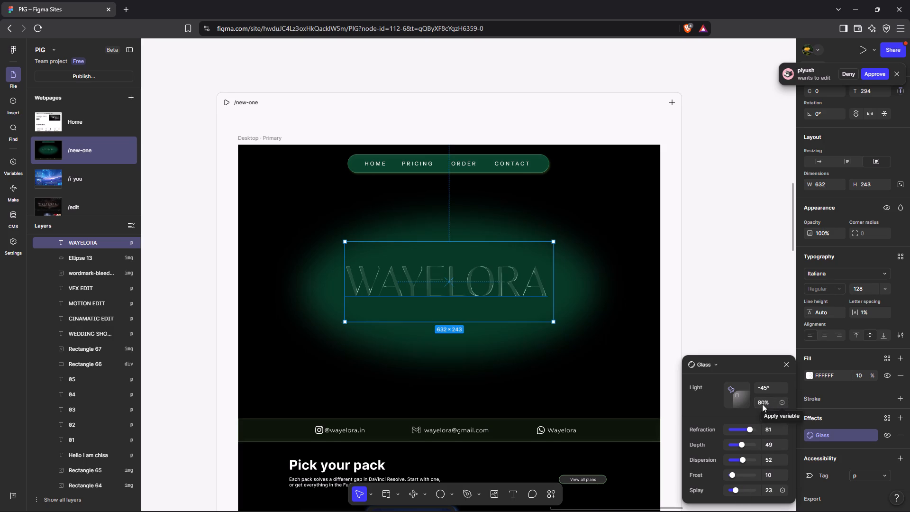
Set the light intensity of the WAYELORA text's Glass effect to 84% and close the effect settings.
{"action": "left_click_drag", "start_coordinate": [757, 401], "coordinate": [474, 273]}
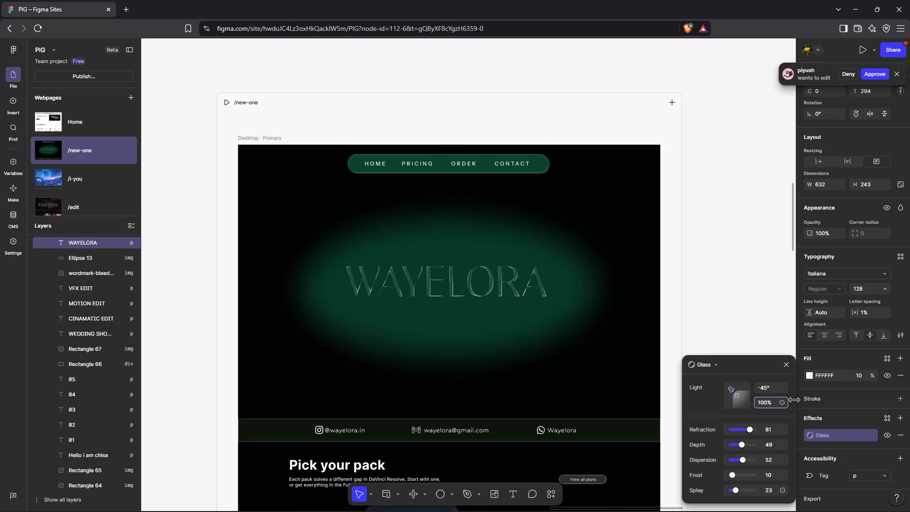
{"action": "left_click_drag", "start_coordinate": [474, 273], "coordinate": [430, 284]}
{"action": "left_click_drag", "start_coordinate": [430, 284], "coordinate": [436, 285]}
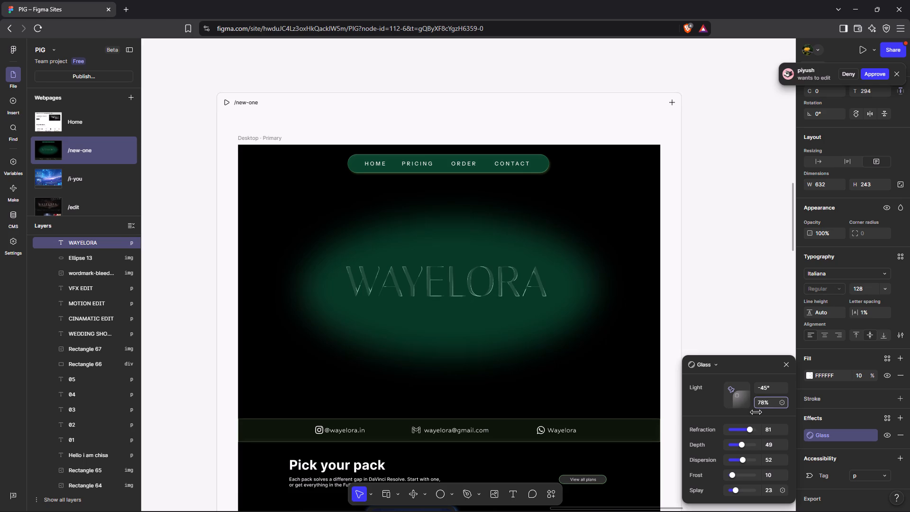
{"action": "left_click_drag", "start_coordinate": [436, 285], "coordinate": [442, 283]}
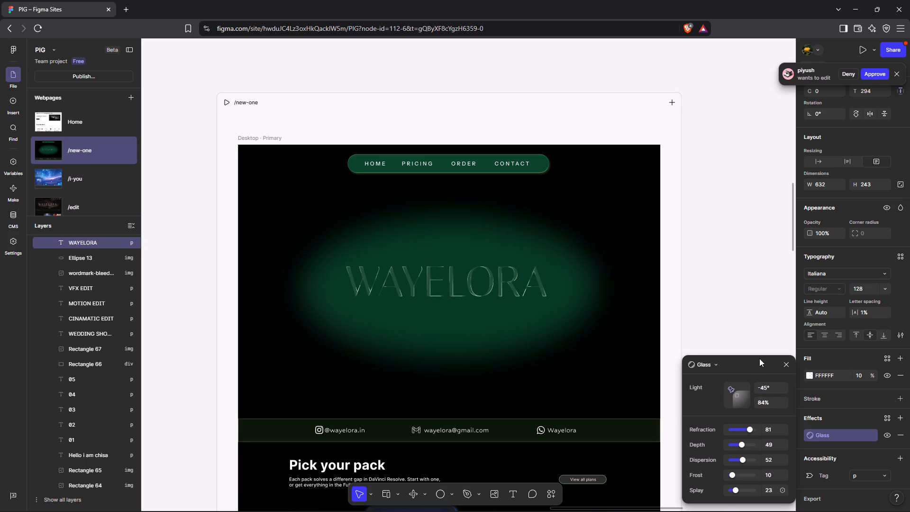
{"action": "left_click", "coordinate": [759, 358]}
{"action": "left_click", "coordinate": [787, 361]}
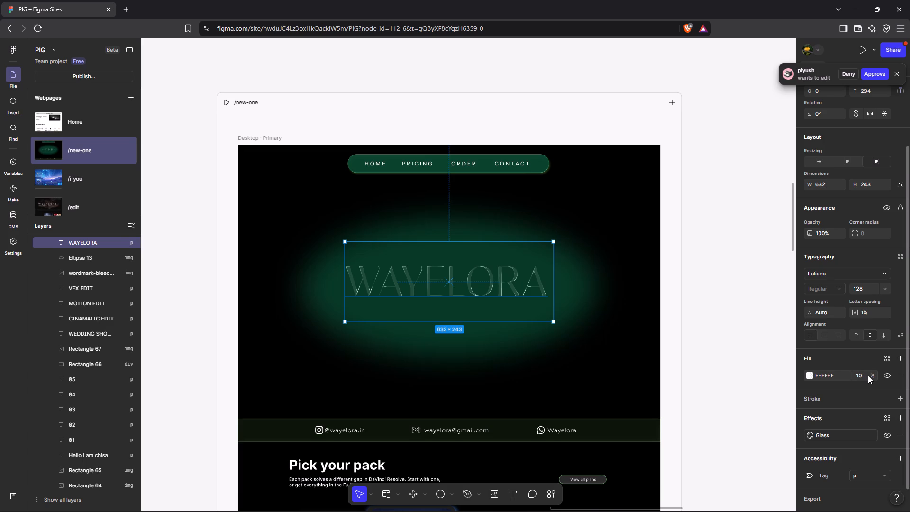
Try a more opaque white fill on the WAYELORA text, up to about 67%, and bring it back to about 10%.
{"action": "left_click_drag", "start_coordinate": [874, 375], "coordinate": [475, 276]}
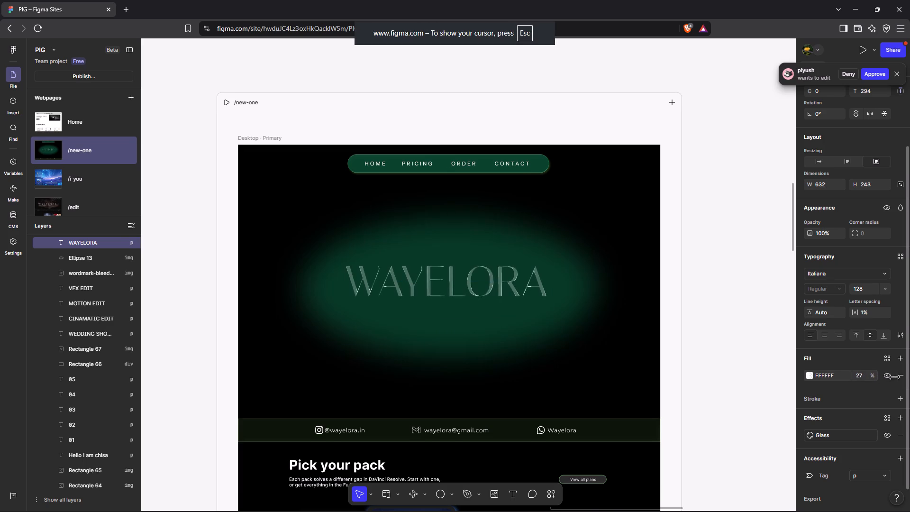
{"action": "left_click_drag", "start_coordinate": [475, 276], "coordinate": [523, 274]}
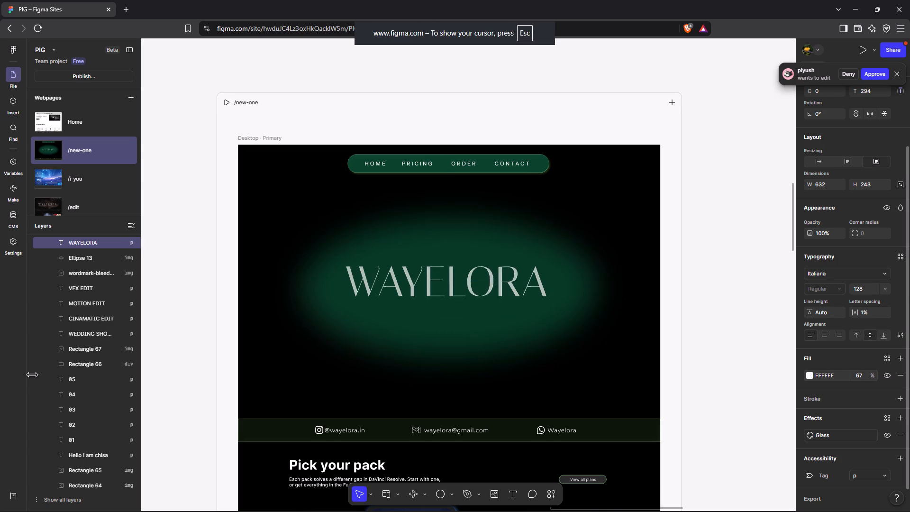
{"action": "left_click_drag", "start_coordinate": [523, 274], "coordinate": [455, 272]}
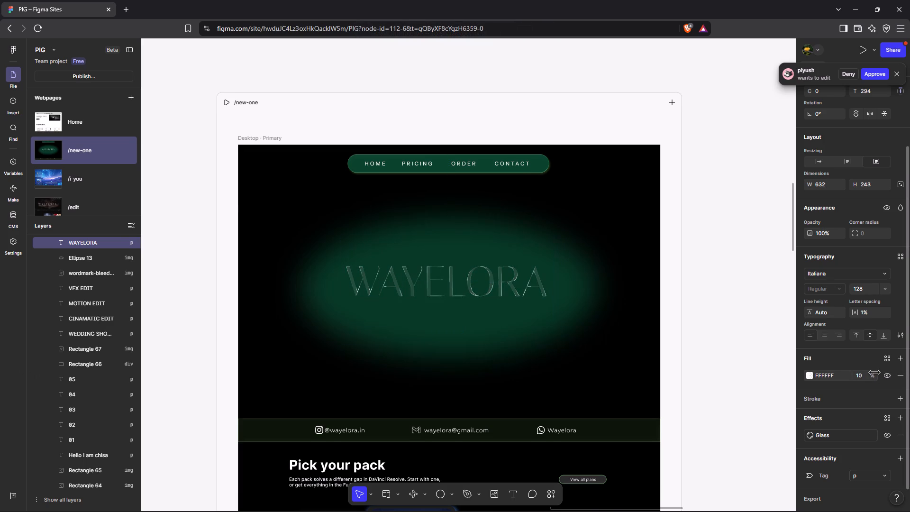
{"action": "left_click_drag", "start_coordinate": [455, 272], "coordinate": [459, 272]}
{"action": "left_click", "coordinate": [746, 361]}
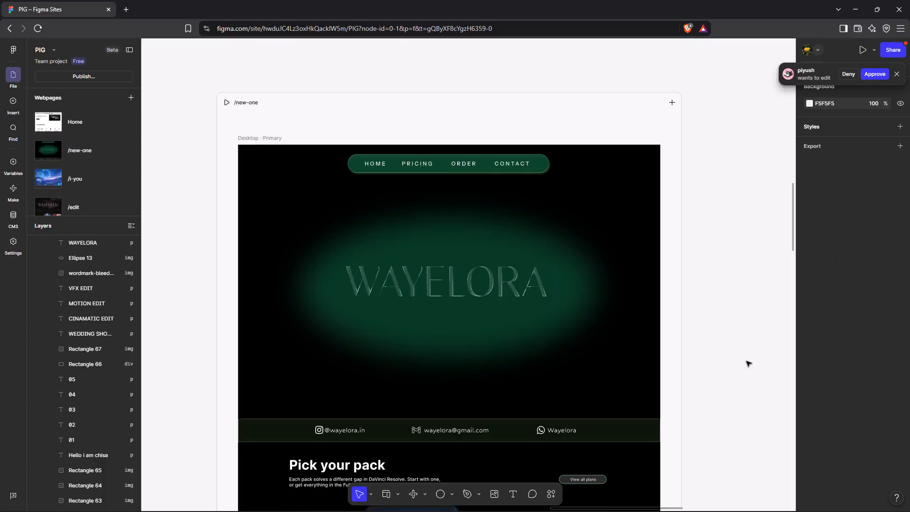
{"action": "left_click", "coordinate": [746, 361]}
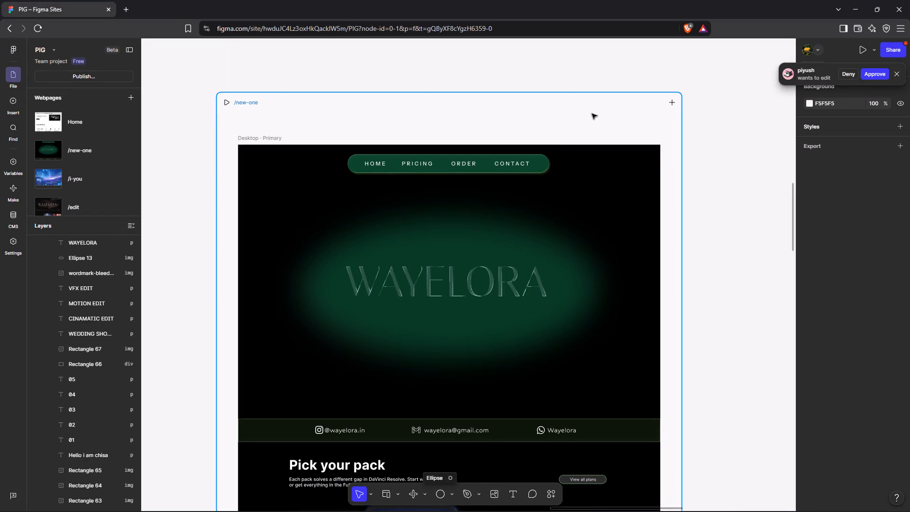
Reduce the corner radius of the green navigation bar's background rectangle to 16.
{"action": "left_click", "coordinate": [544, 169]}
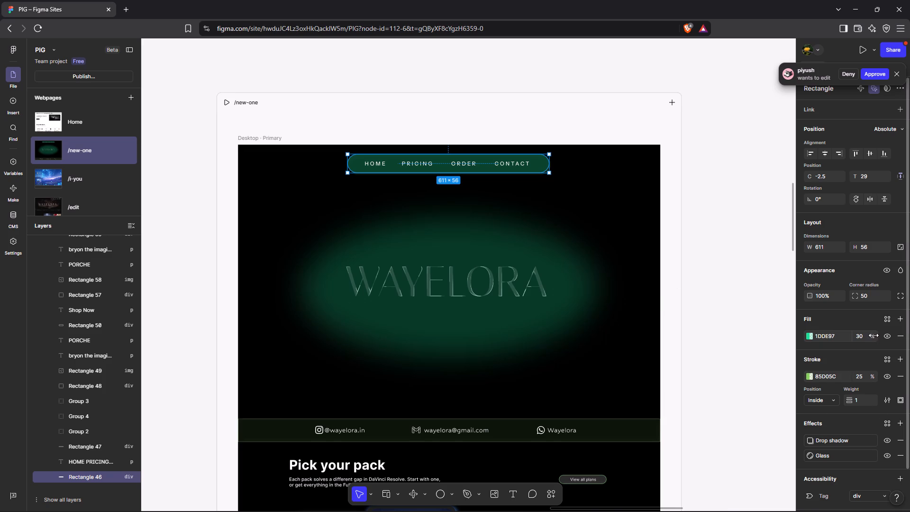
{"action": "left_click_drag", "start_coordinate": [874, 335], "coordinate": [455, 274]}
{"action": "left_click_drag", "start_coordinate": [854, 294], "coordinate": [455, 274]}
{"action": "left_click_drag", "start_coordinate": [854, 294], "coordinate": [208, 263]}
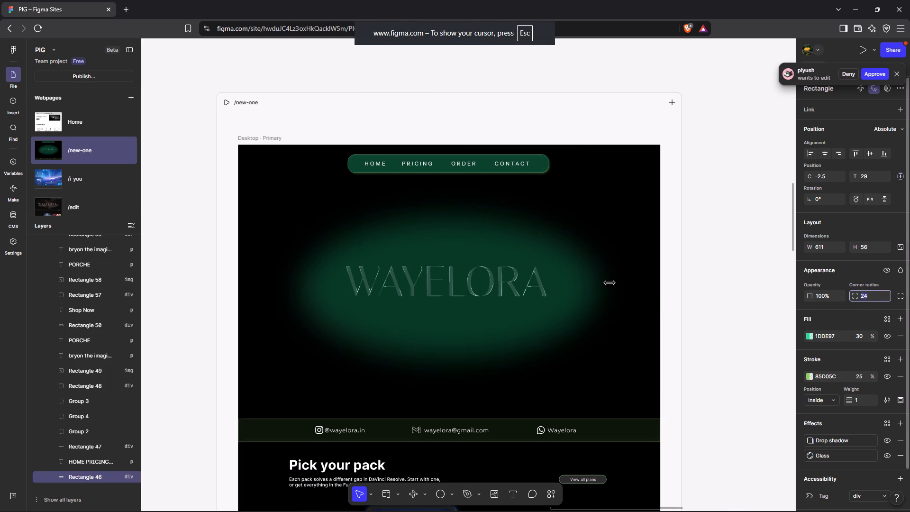
{"action": "left_click_drag", "start_coordinate": [208, 263], "coordinate": [416, 274]}
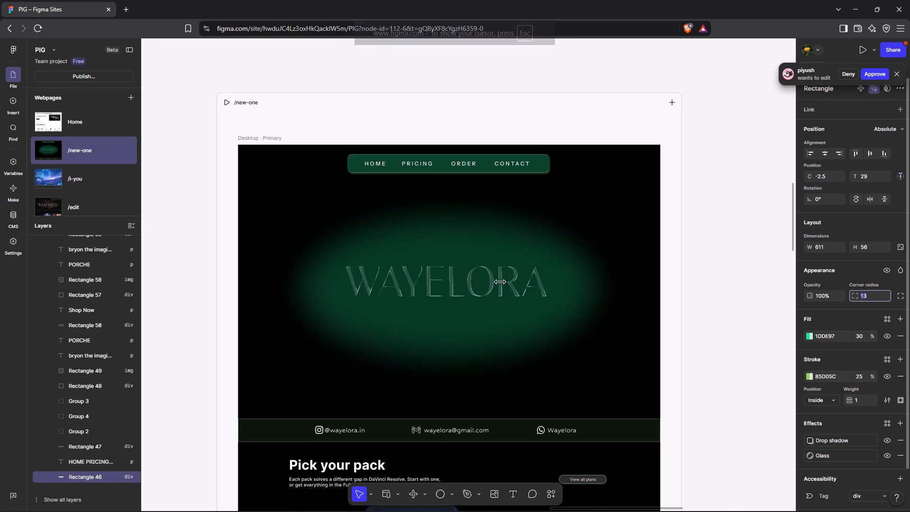
{"action": "left_click_drag", "start_coordinate": [416, 274], "coordinate": [438, 268]}
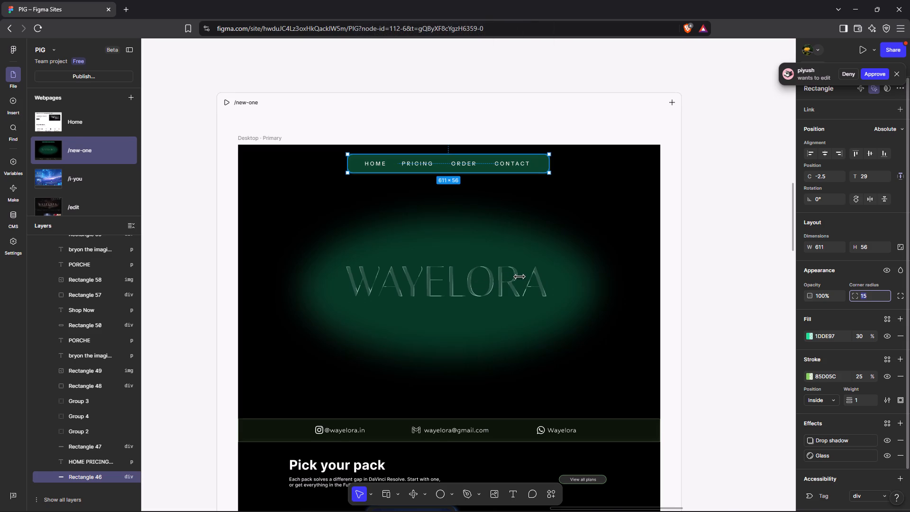
{"action": "left_click_drag", "start_coordinate": [438, 268], "coordinate": [454, 265]}
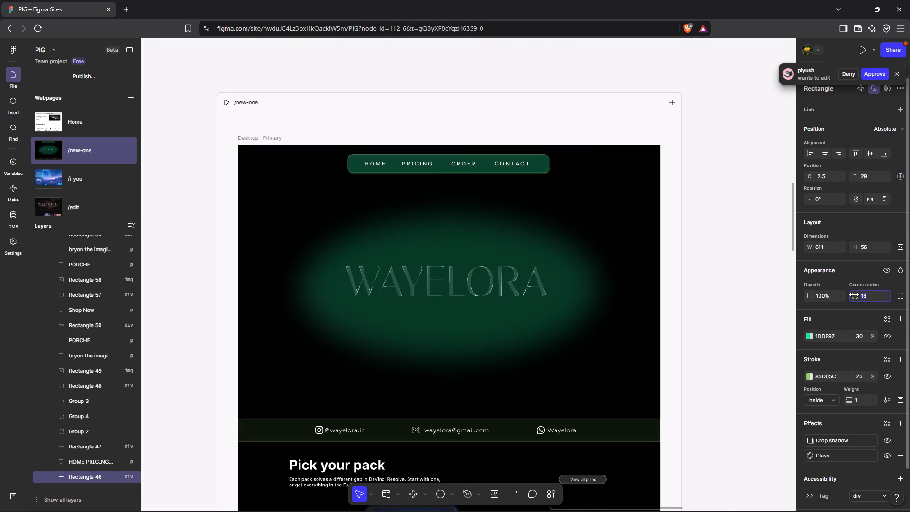
{"action": "left_click", "coordinate": [545, 165]}
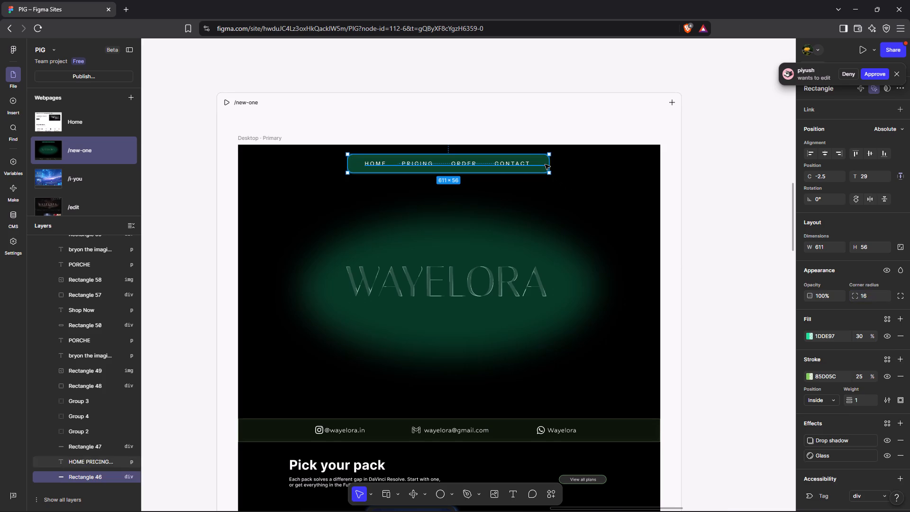
Remove the drop shadow effect from the navigation bar's background rectangle.
{"action": "left_click", "coordinate": [544, 172]}
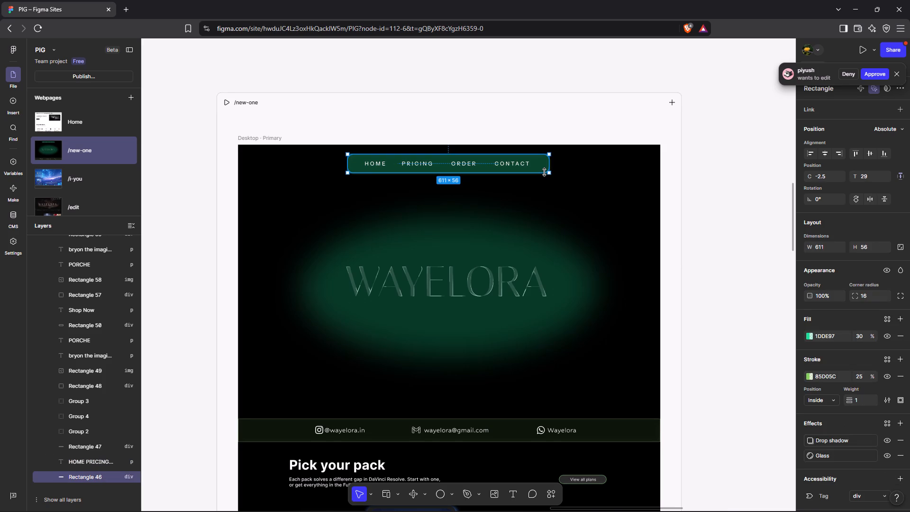
{"action": "left_click", "coordinate": [905, 443]}
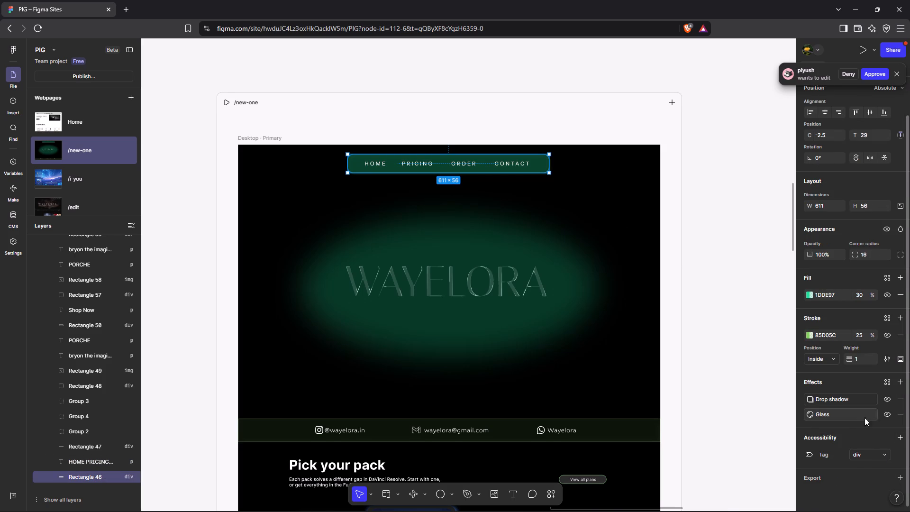
{"action": "left_click", "coordinate": [897, 399]}
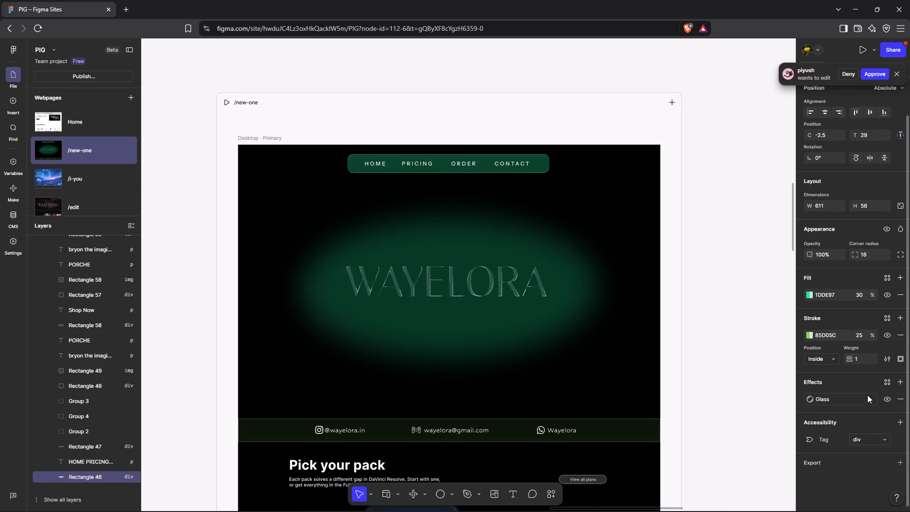
Lower the stroke opacity of the navigation bar's background rectangle to 19%.
{"action": "left_click_drag", "start_coordinate": [874, 335], "coordinate": [423, 276]}
{"action": "left_click_drag", "start_coordinate": [423, 276], "coordinate": [423, 282]}
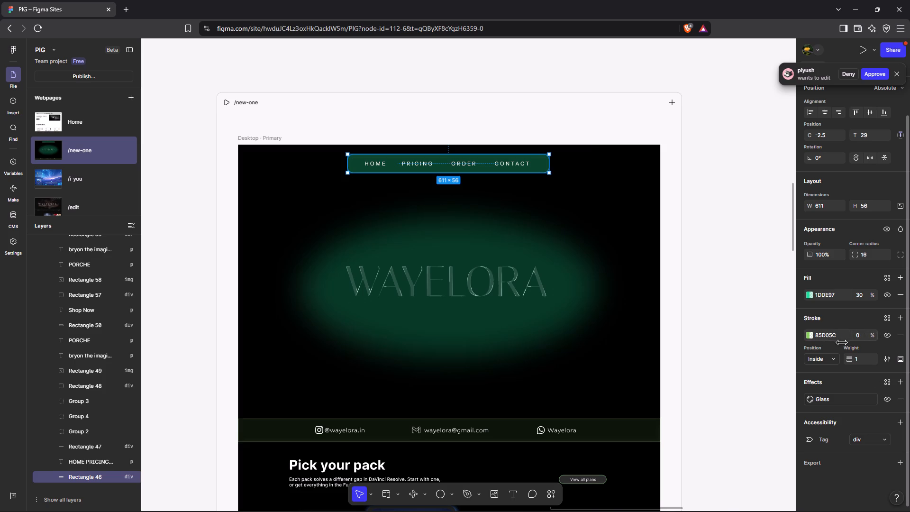
{"action": "left_click_drag", "start_coordinate": [423, 282], "coordinate": [448, 288]}
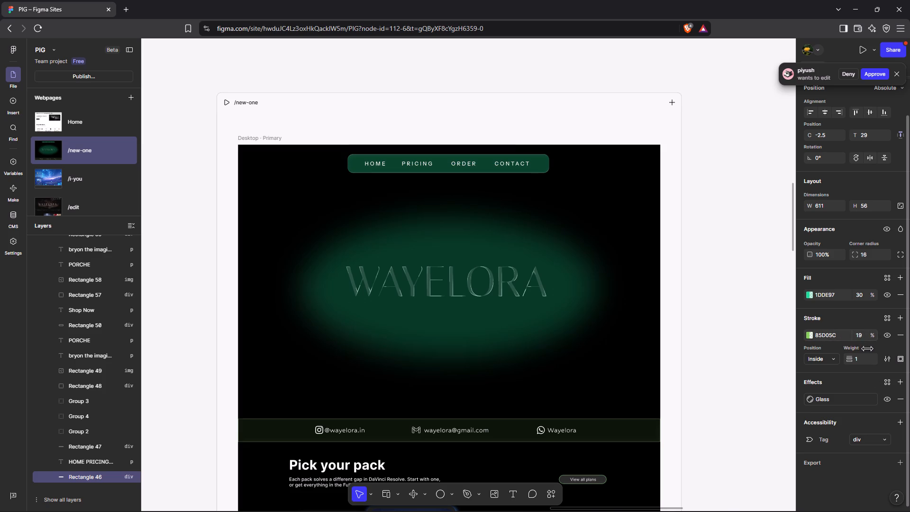
{"action": "left_click_drag", "start_coordinate": [448, 288], "coordinate": [448, 287]}
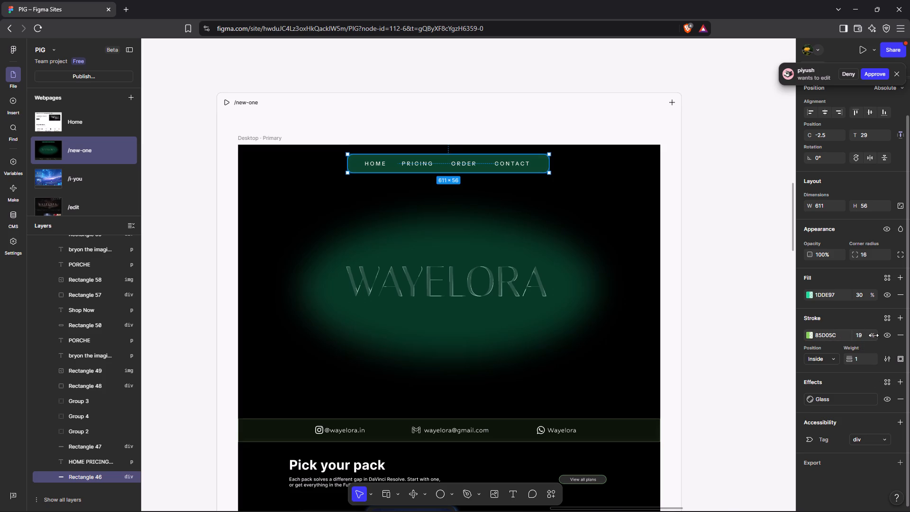
Reduce the green 1DDE97 fill opacity of the navigation bar's background rectangle to 10% and deselect it.
{"action": "left_click_drag", "start_coordinate": [873, 295], "coordinate": [433, 275]}
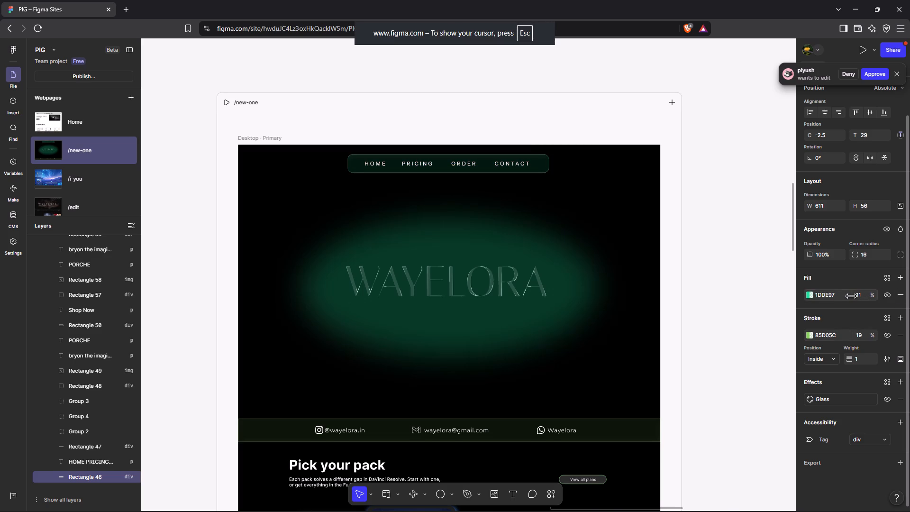
{"action": "left_click_drag", "start_coordinate": [433, 275], "coordinate": [431, 276]}
{"action": "left_click", "coordinate": [727, 267]}
{"action": "left_click", "coordinate": [727, 267]}
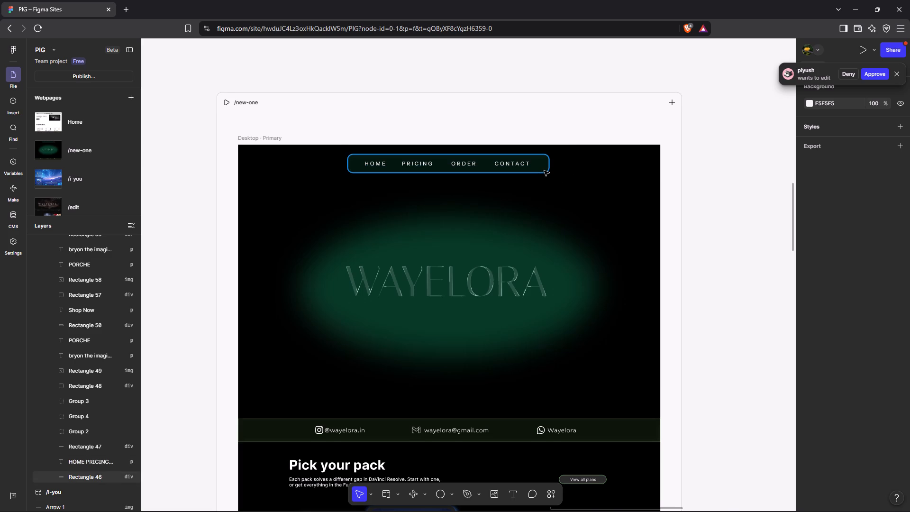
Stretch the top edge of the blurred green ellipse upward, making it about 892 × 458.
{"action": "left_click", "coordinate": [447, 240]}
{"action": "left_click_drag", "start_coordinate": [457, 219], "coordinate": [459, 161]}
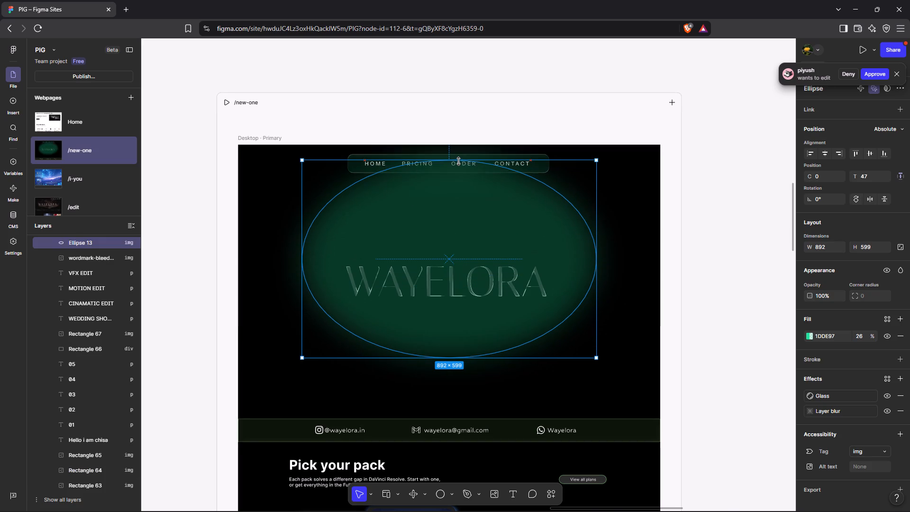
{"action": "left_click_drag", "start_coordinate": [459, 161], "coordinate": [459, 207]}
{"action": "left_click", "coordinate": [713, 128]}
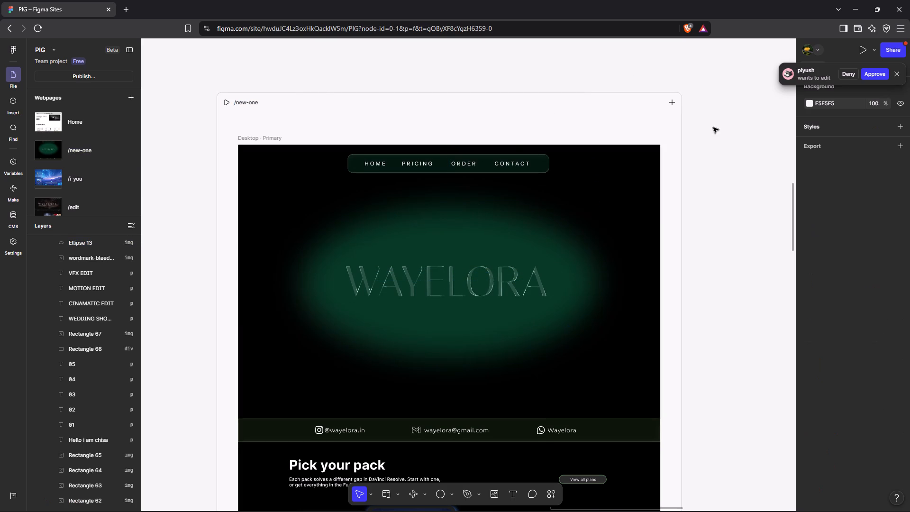
Bring the navigation text and its background rectangle together to the front of the page's layers.
{"action": "left_click_drag", "start_coordinate": [571, 168], "coordinate": [348, 178]}
{"action": "left_click_drag", "start_coordinate": [340, 166], "coordinate": [341, 166]}
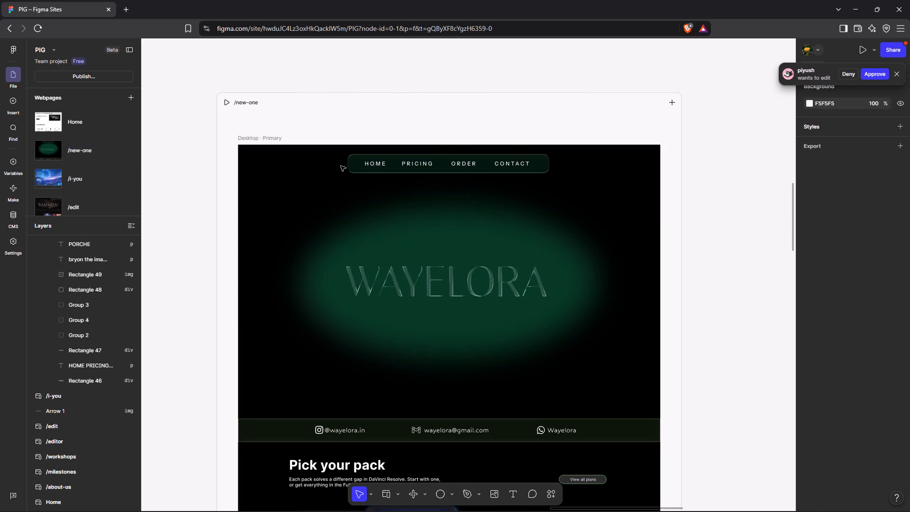
{"action": "left_click_drag", "start_coordinate": [341, 166], "coordinate": [556, 158]}
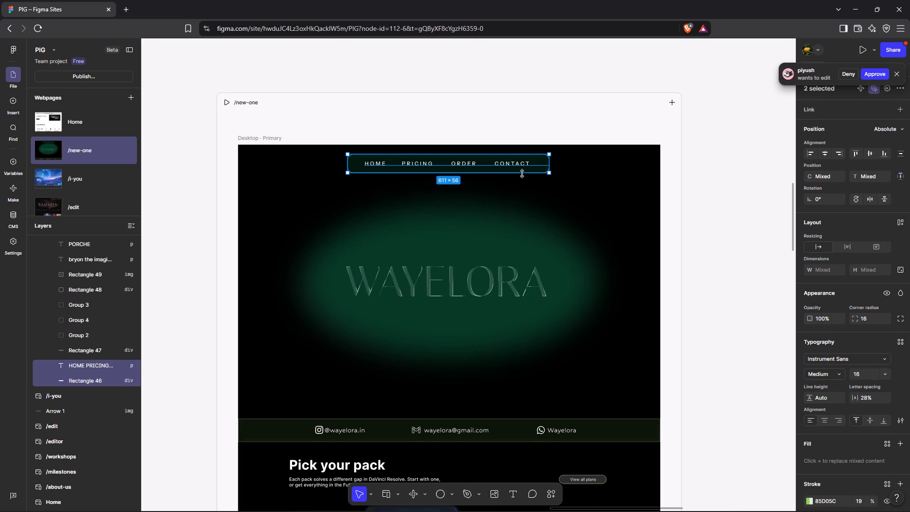
{"action": "right_click", "coordinate": [522, 174]}
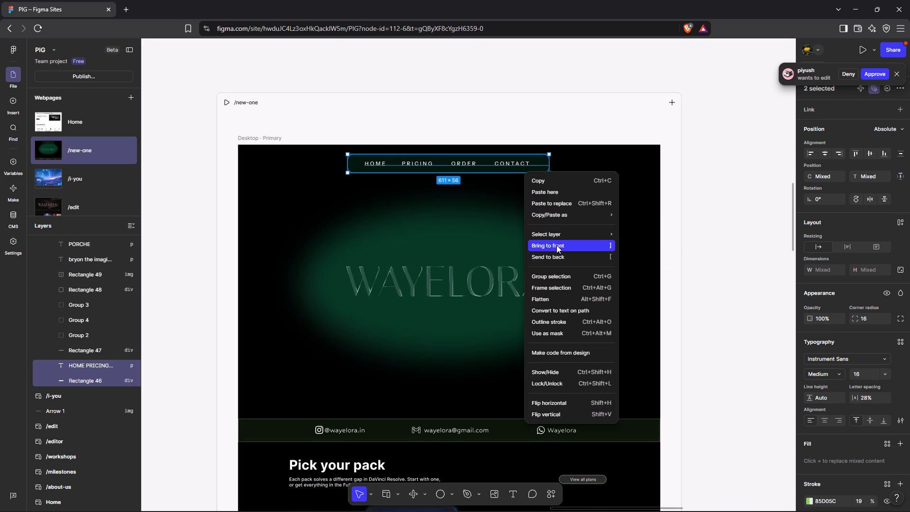
{"action": "left_click", "coordinate": [556, 245]}
{"action": "left_click", "coordinate": [698, 226]}
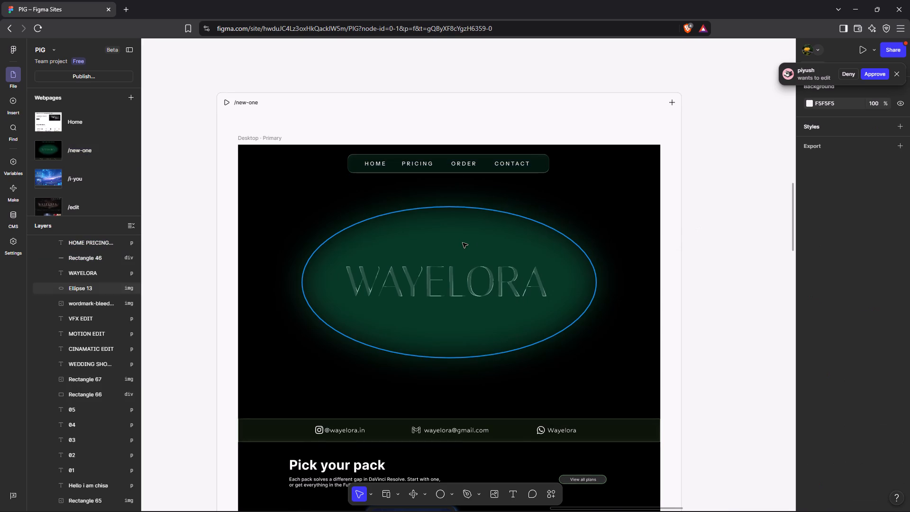
Extend the top edge of the blurred green ellipse further up towards the navigation bar, keeping it below the bar.
{"action": "left_click", "coordinate": [461, 243]}
{"action": "left_click", "coordinate": [454, 208]}
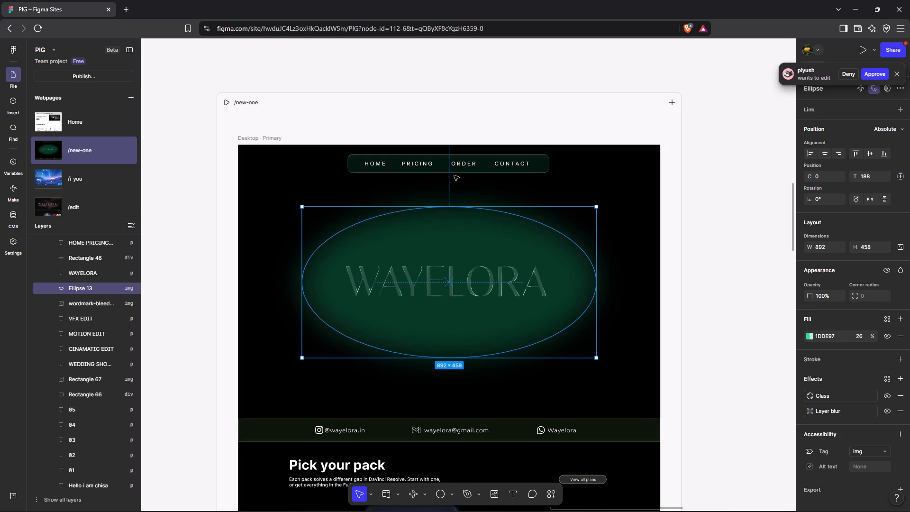
{"action": "left_click_drag", "start_coordinate": [460, 207], "coordinate": [460, 203]}
{"action": "left_click_drag", "start_coordinate": [460, 203], "coordinate": [459, 167]}
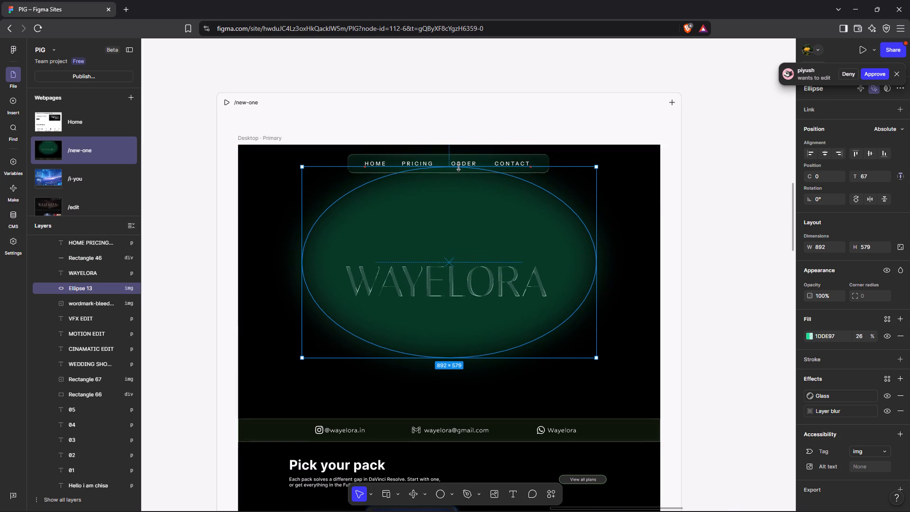
{"action": "left_click_drag", "start_coordinate": [459, 167], "coordinate": [462, 193]}
{"action": "left_click", "coordinate": [726, 237]}
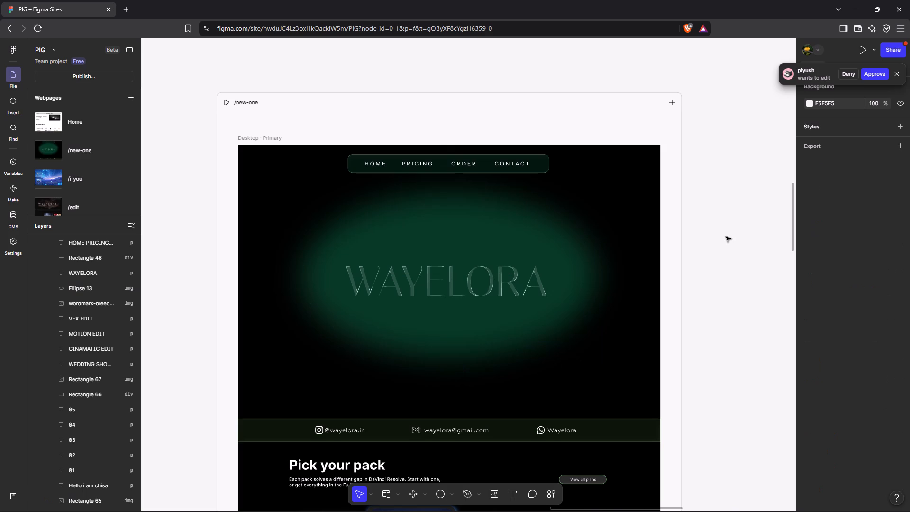
Widen the navigation bar's background rectangle on both sides to about 726 × 56, leaving extra room after CONTACT.
{"action": "left_click", "coordinate": [350, 161]}
{"action": "left_click_drag", "start_coordinate": [347, 164], "coordinate": [339, 164]}
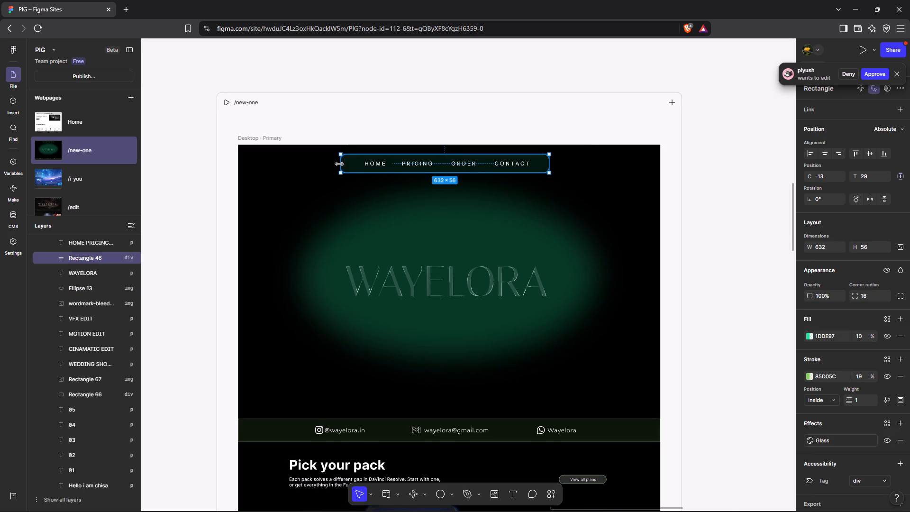
{"action": "left_click_drag", "start_coordinate": [339, 164], "coordinate": [337, 165]}
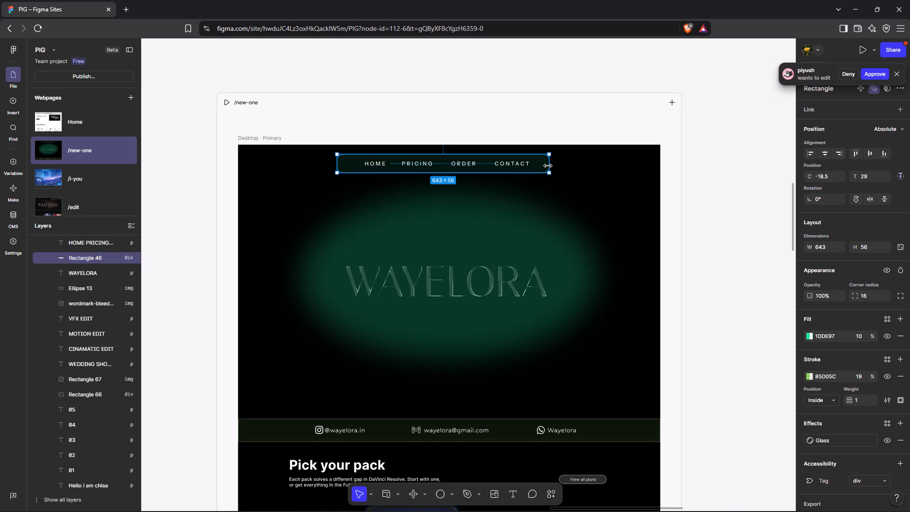
{"action": "left_click_drag", "start_coordinate": [548, 166], "coordinate": [576, 165]}
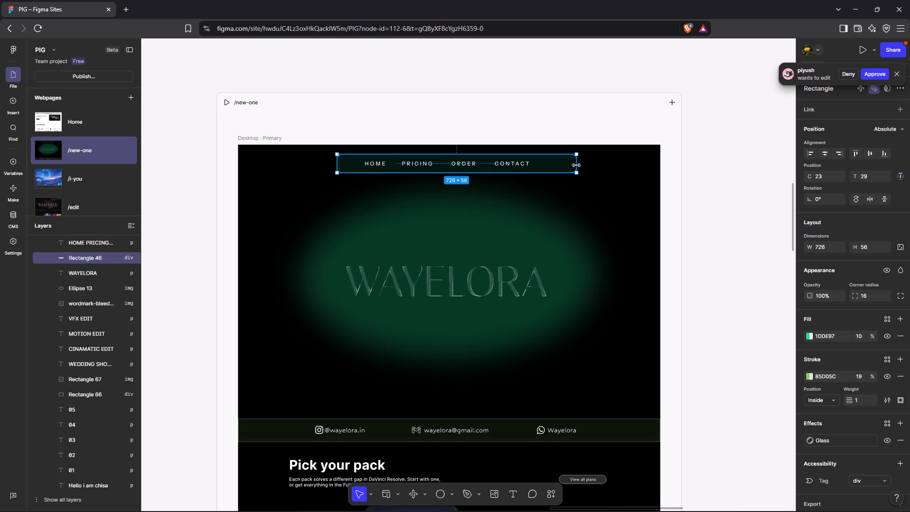
Draw a rectangle of about 88 × 36 inside the navigation bar, after the CONTACT item.
{"action": "left_click", "coordinate": [454, 493]}
{"action": "left_click", "coordinate": [499, 418]}
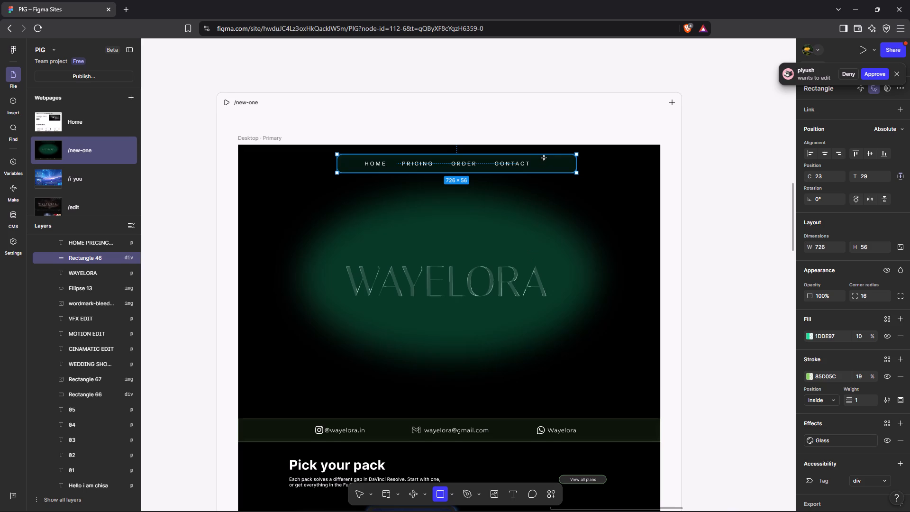
{"action": "left_click_drag", "start_coordinate": [541, 158], "coordinate": [569, 169]}
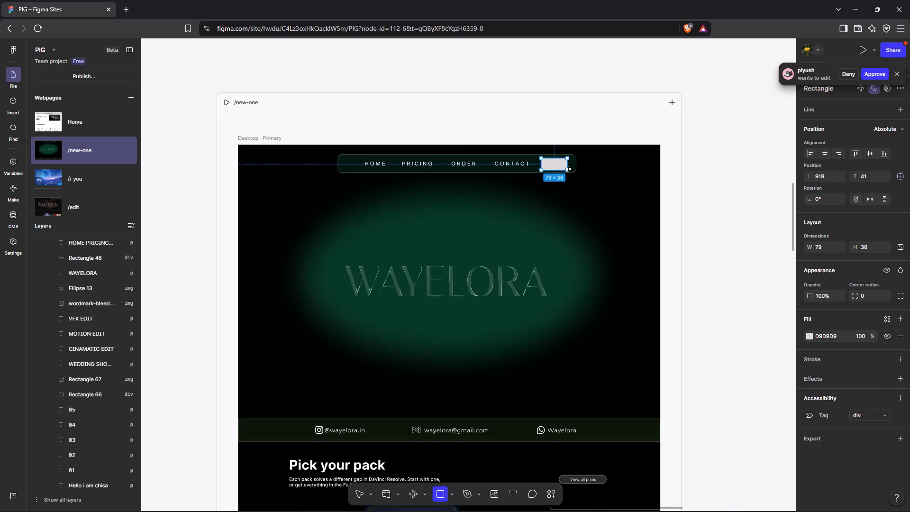
{"action": "left_click_drag", "start_coordinate": [569, 169], "coordinate": [573, 170]}
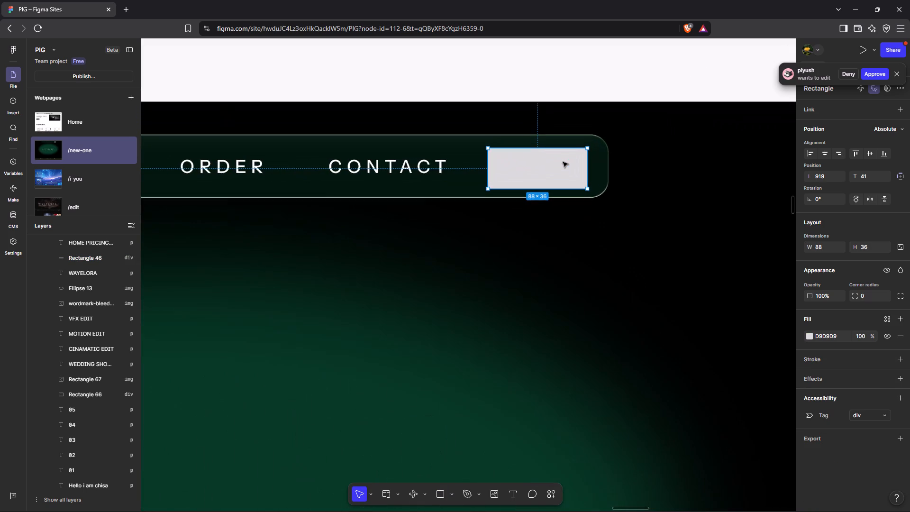
Align the new rectangle vertically with the navigation text at about left 914, top 39, and widen it to 100.
{"action": "scroll", "coordinate": [563, 162], "scroll_direction": "up", "scroll_amount": 2}
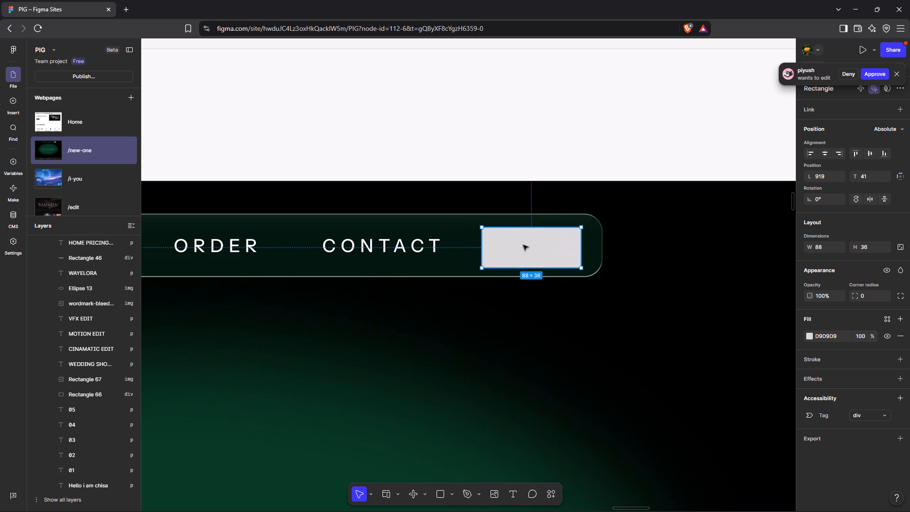
{"action": "left_click_drag", "start_coordinate": [523, 245], "coordinate": [514, 244]}
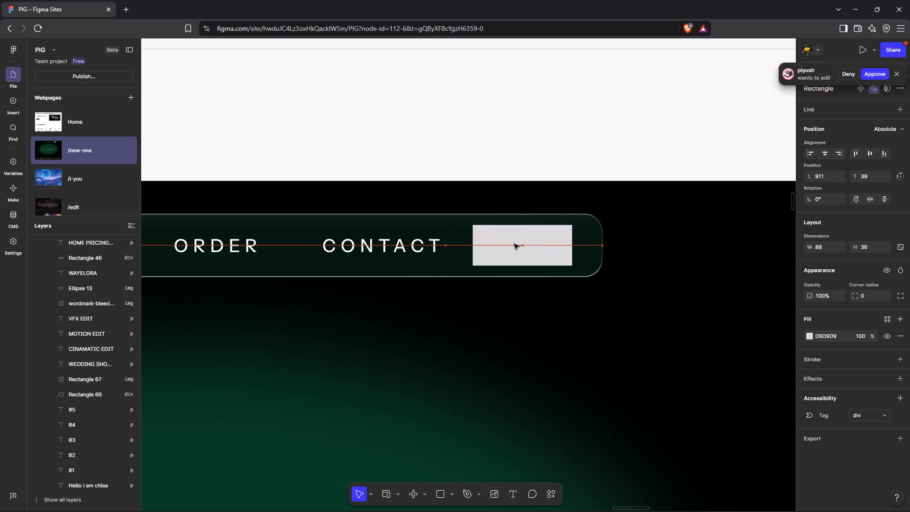
{"action": "left_click_drag", "start_coordinate": [514, 244], "coordinate": [518, 243]}
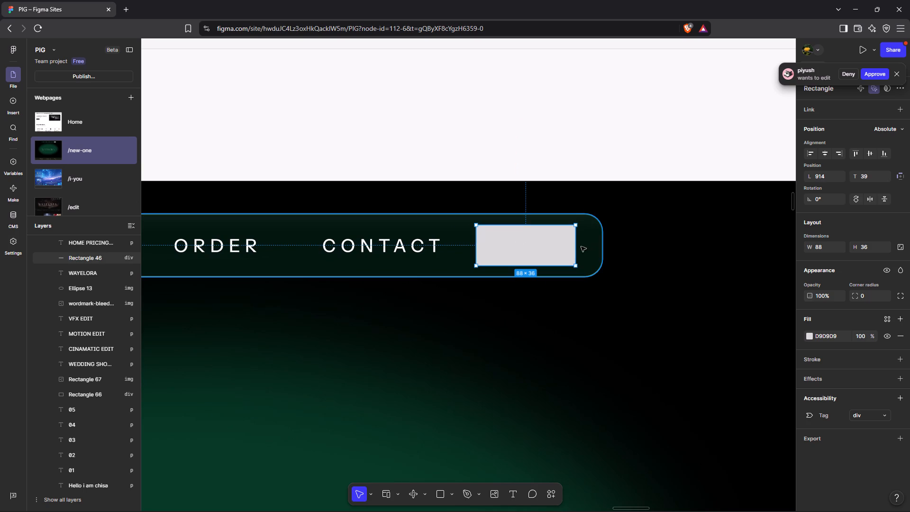
{"action": "left_click_drag", "start_coordinate": [577, 247], "coordinate": [590, 249]}
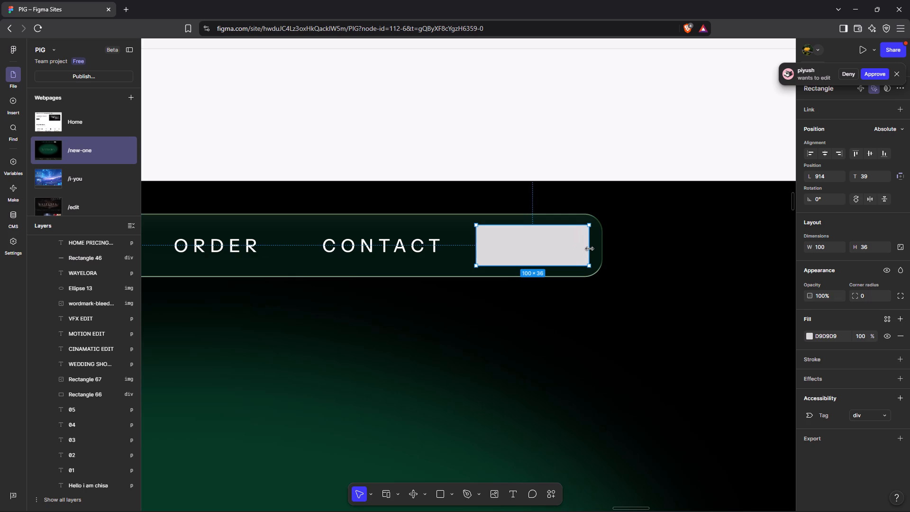
Change the fill of the rectangle after CONTACT in the navigation bar to white, FFFFFF.
{"action": "scroll", "coordinate": [434, 297], "scroll_direction": "right", "scroll_amount": 1}
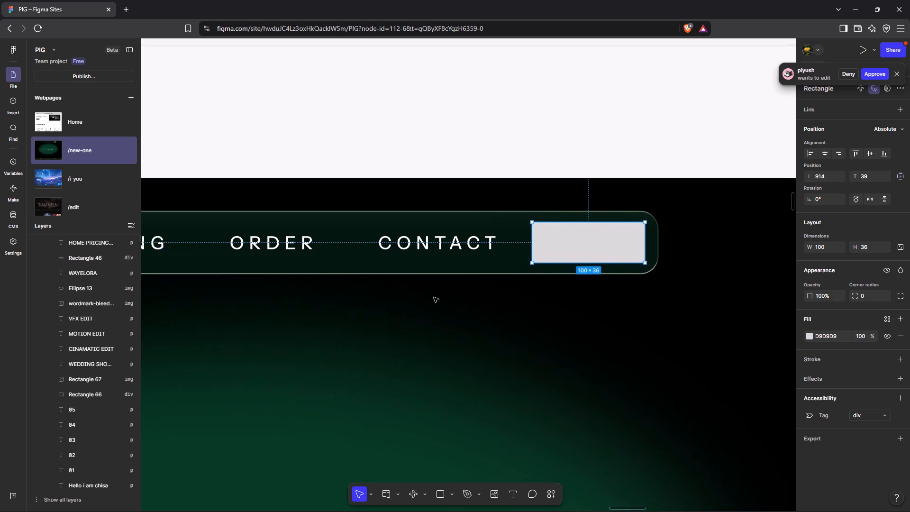
{"action": "scroll", "coordinate": [434, 297], "scroll_direction": "right", "scroll_amount": 2}
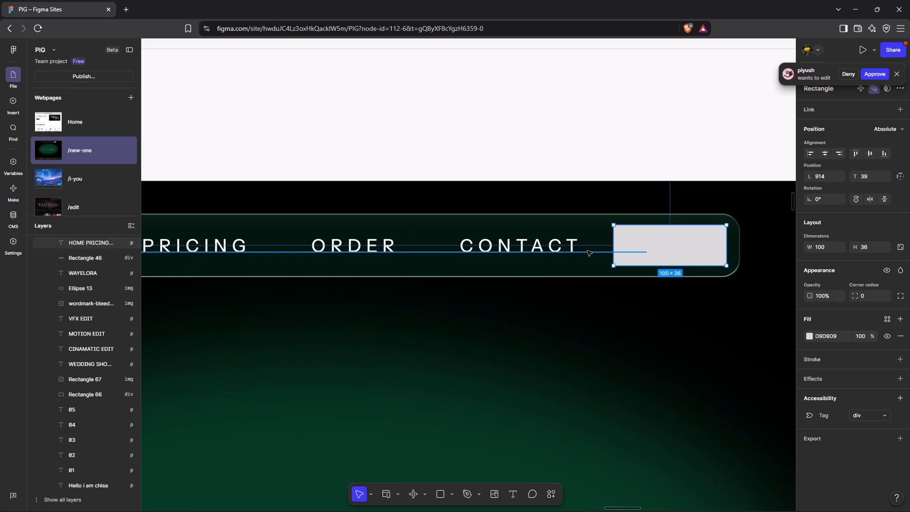
{"action": "left_click", "coordinate": [637, 247]}
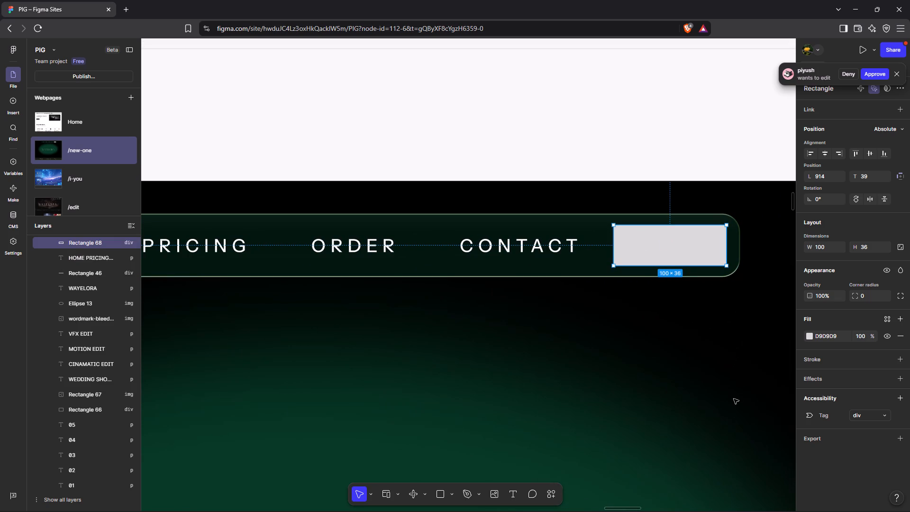
{"action": "left_click", "coordinate": [811, 338]}
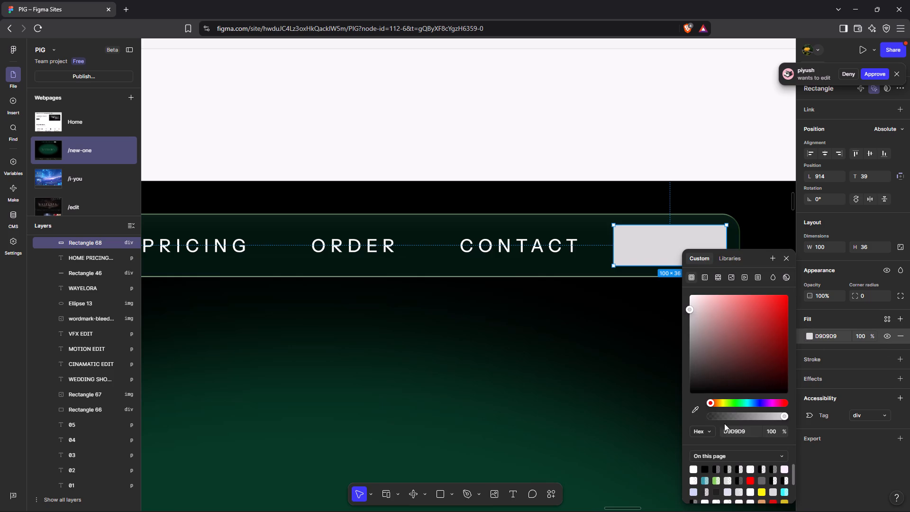
{"action": "scroll", "coordinate": [767, 486], "scroll_direction": "down", "scroll_amount": 1}
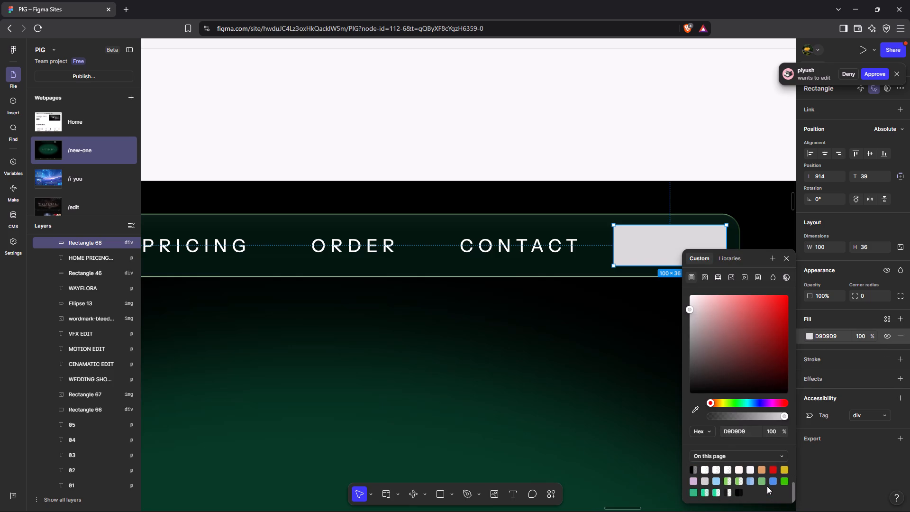
{"action": "scroll", "coordinate": [767, 486], "scroll_direction": "up", "scroll_amount": 2}
{"action": "left_click_drag", "start_coordinate": [690, 308], "coordinate": [689, 287]}
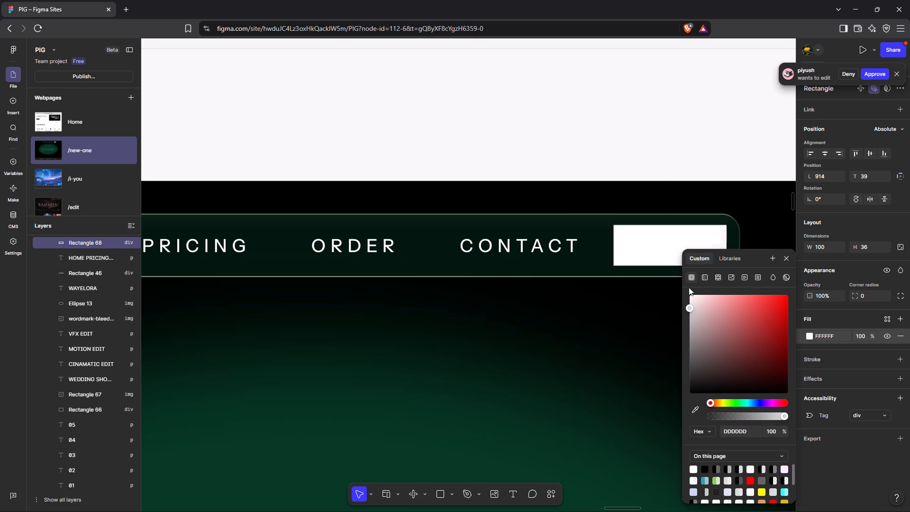
{"action": "left_click_drag", "start_coordinate": [689, 287], "coordinate": [688, 287]}
{"action": "left_click", "coordinate": [861, 448]}
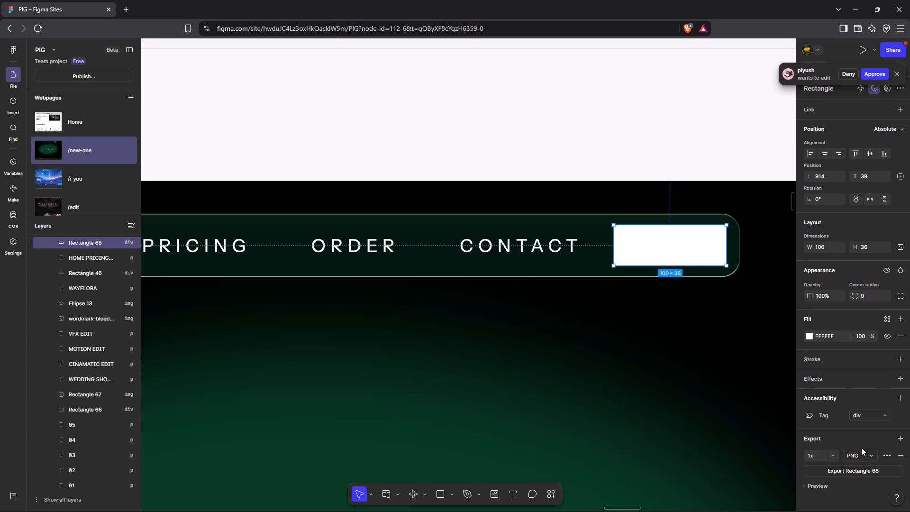
Apply a Glass effect to the white rectangle in the navigation bar and round its corners to radius 6.
{"action": "left_click", "coordinate": [901, 381]}
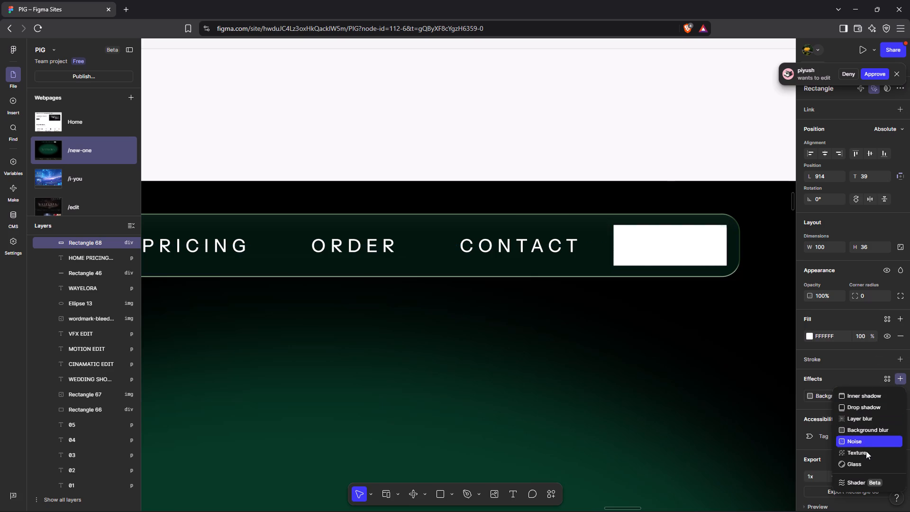
{"action": "left_click", "coordinate": [864, 466]}
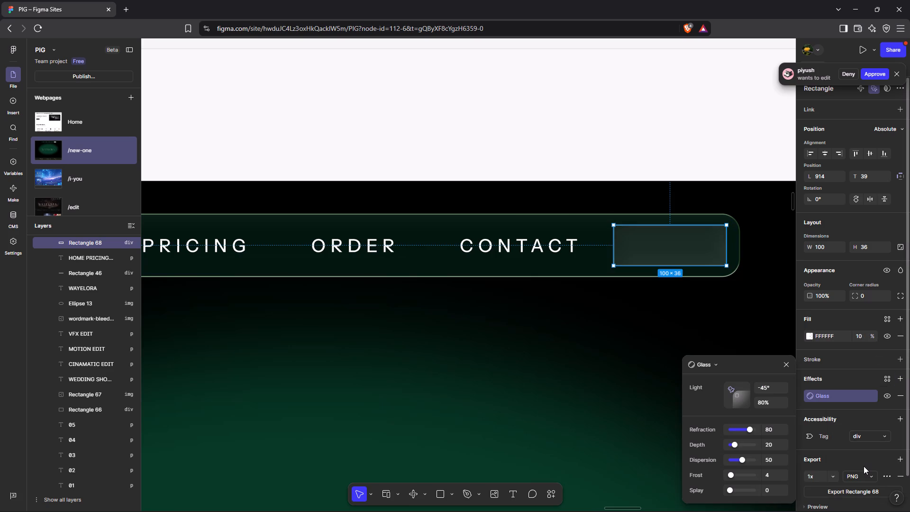
{"action": "left_click_drag", "start_coordinate": [853, 292], "coordinate": [528, 287]}
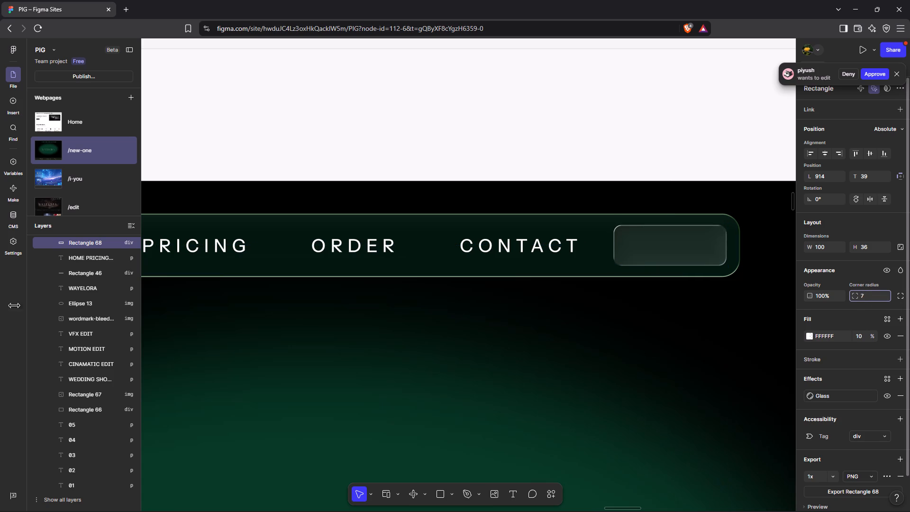
{"action": "left_click_drag", "start_coordinate": [528, 287], "coordinate": [513, 287]}
{"action": "left_click", "coordinate": [644, 306]}
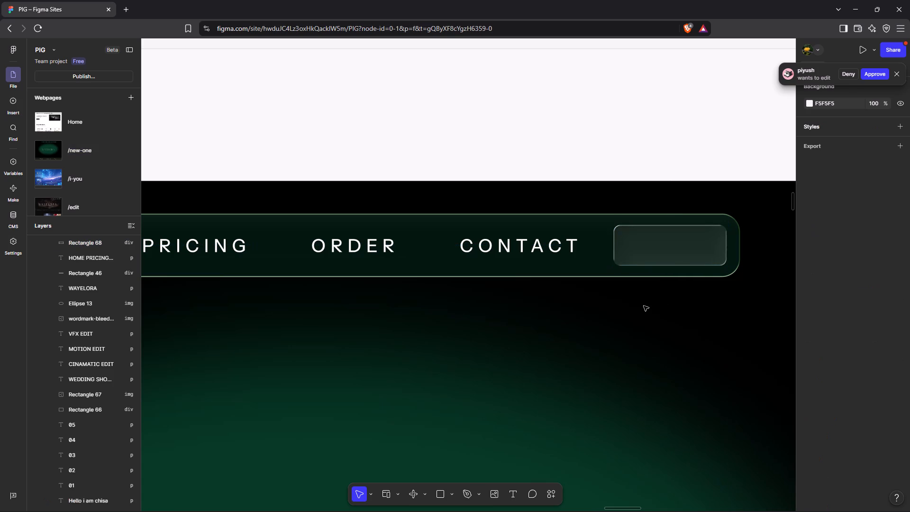
Add the text label "Book a demo" over the glass rectangle in the navigation bar.
{"action": "left_click", "coordinate": [693, 247]}
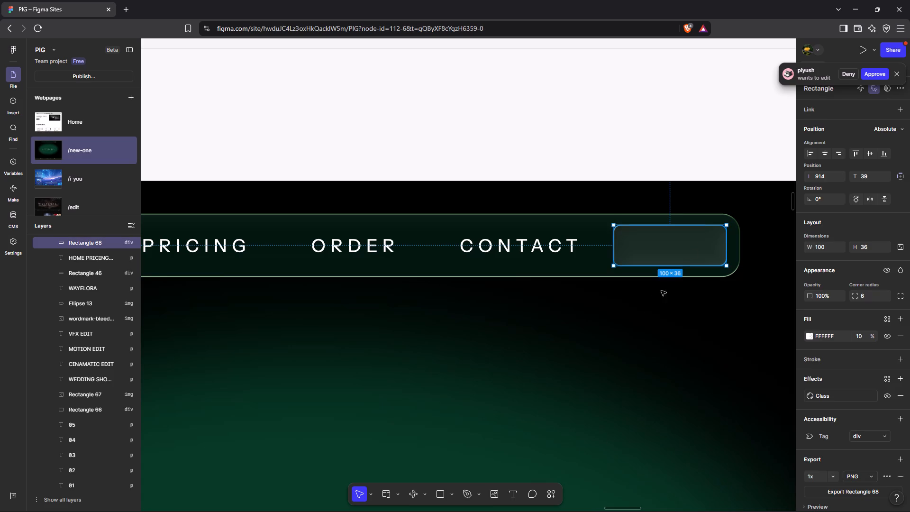
{"action": "left_click", "coordinate": [516, 495]}
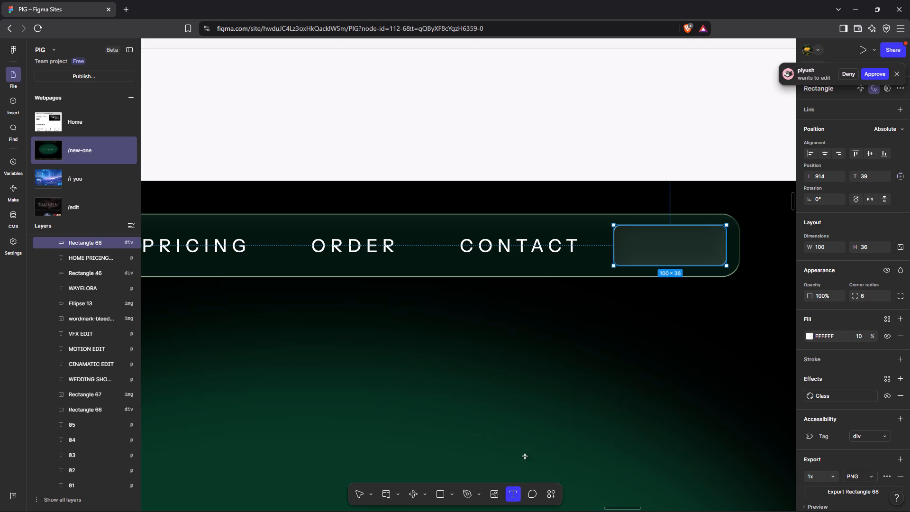
{"action": "left_click", "coordinate": [655, 244]}
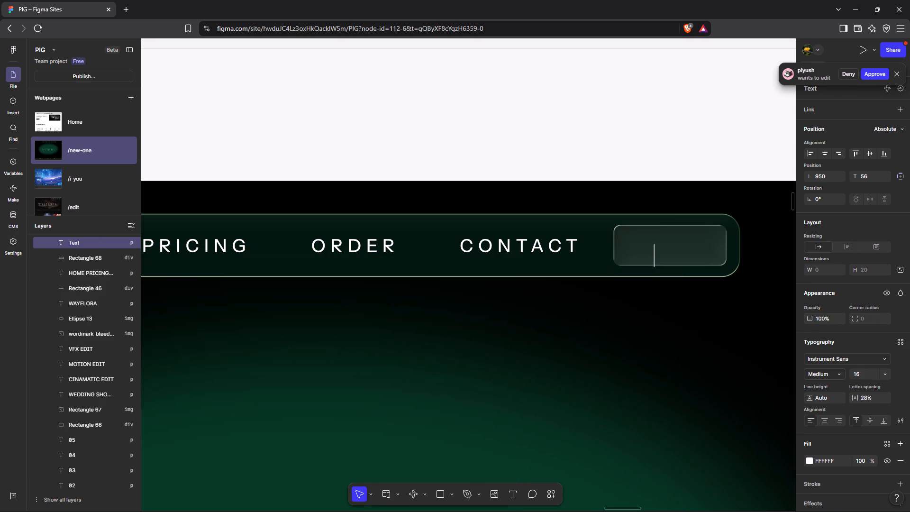
{"action": "type", "text": "book"}
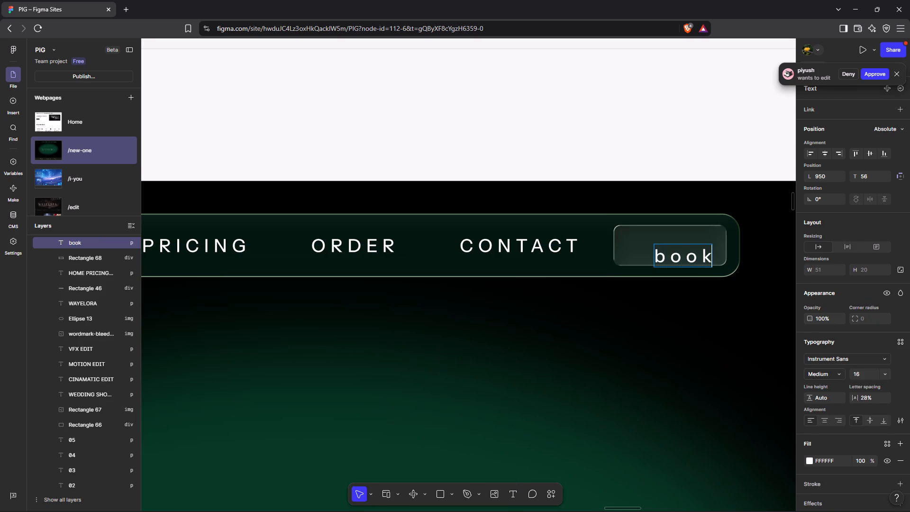
{"action": "key", "text": "BackSpace"}
{"action": "key", "text": "BackSpace"}
{"action": "key", "text": "BackSpace"}
{"action": "key", "text": "BackSpace"}
{"action": "key", "text": "BackSpace"}
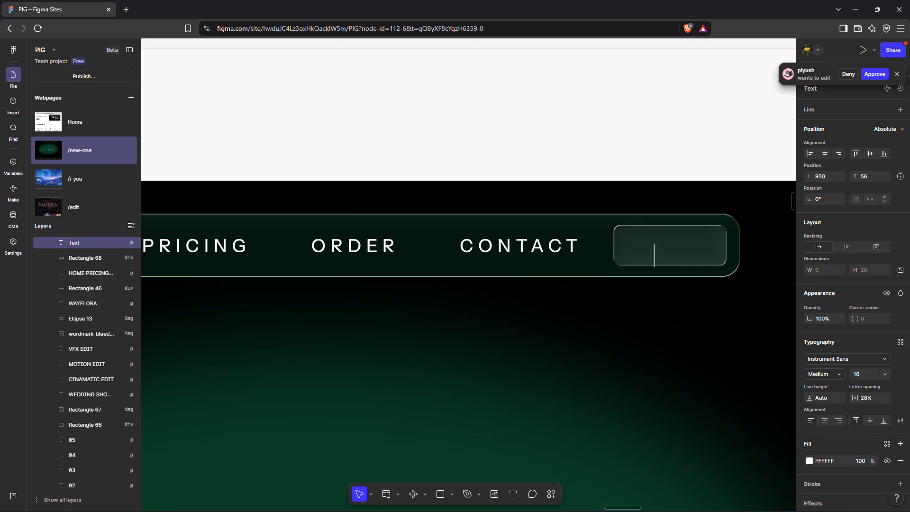
{"action": "key", "text": "b"}
{"action": "type", "text": "ook"}
{"action": "key", "text": "space"}
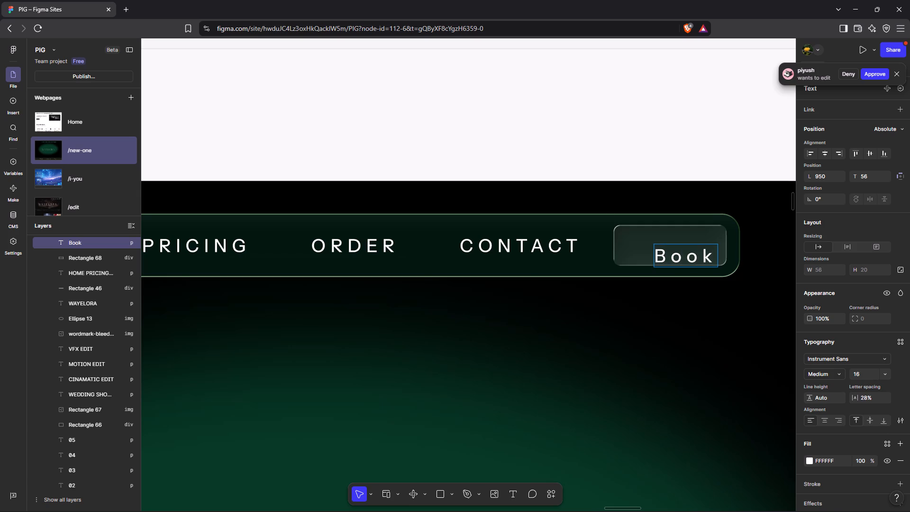
{"action": "type", "text": "a"}
{"action": "key", "text": "space"}
{"action": "type", "text": "demo"}
{"action": "key", "text": "BackSpace"}
{"action": "key", "text": "BackSpace"}
{"action": "key", "text": "BackSpace"}
{"action": "key", "text": "BackSpace"}
{"action": "type", "text": "Demo"}
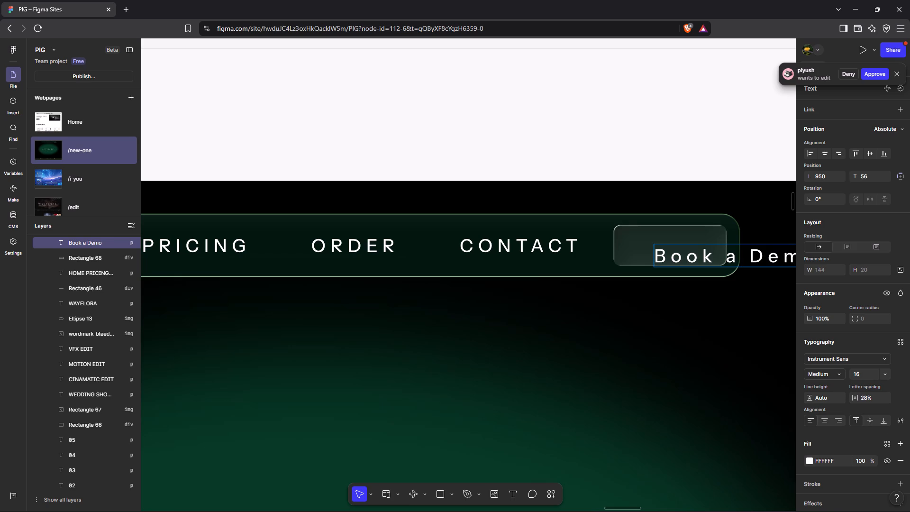
{"action": "key", "text": "BackSpace"}
{"action": "key", "text": "BackSpace"}
{"action": "key", "text": "BackSpace"}
{"action": "key", "text": "BackSpace"}
{"action": "key", "text": "BackSpace"}
{"action": "key", "text": "space"}
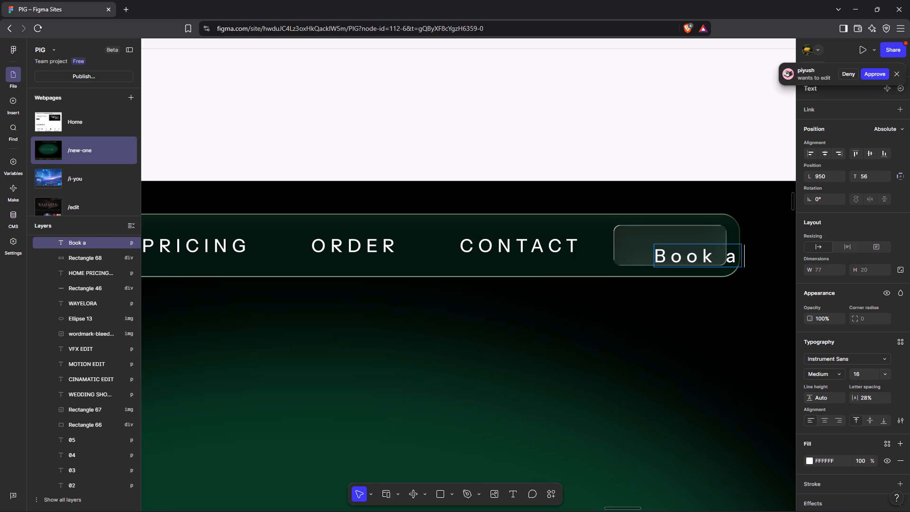
{"action": "type", "text": "demo"}
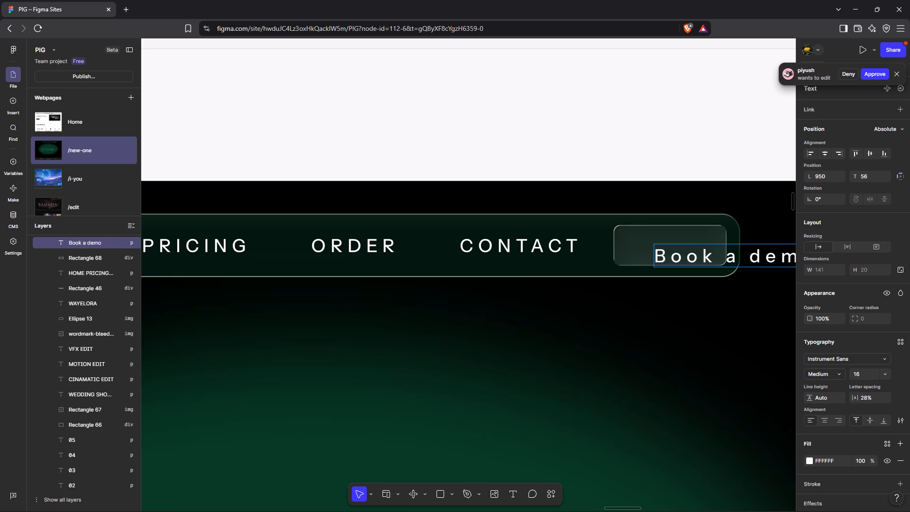
{"action": "left_click", "coordinate": [590, 299]}
Reduce the "Book a demo" label's letter spacing to 4% and its font size to 15.
{"action": "scroll", "coordinate": [590, 299], "scroll_direction": "left", "scroll_amount": 2}
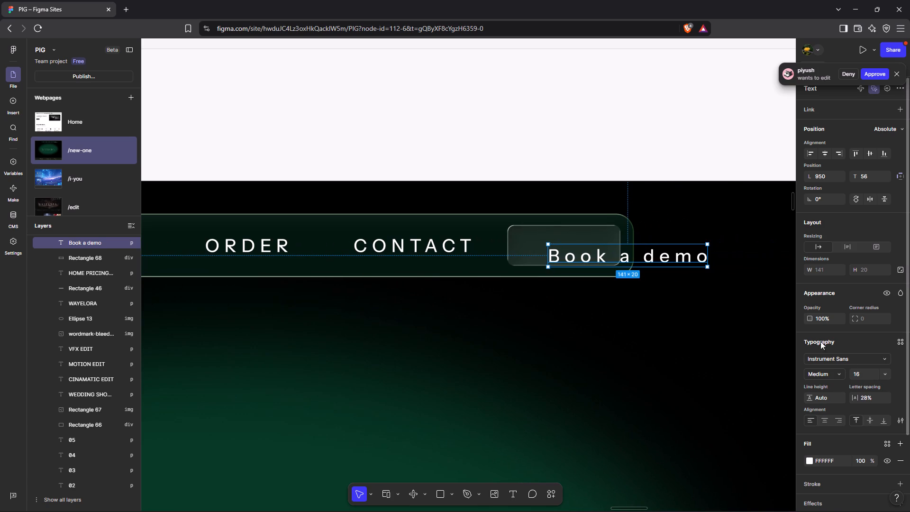
{"action": "left_click_drag", "start_coordinate": [855, 399], "coordinate": [435, 272]}
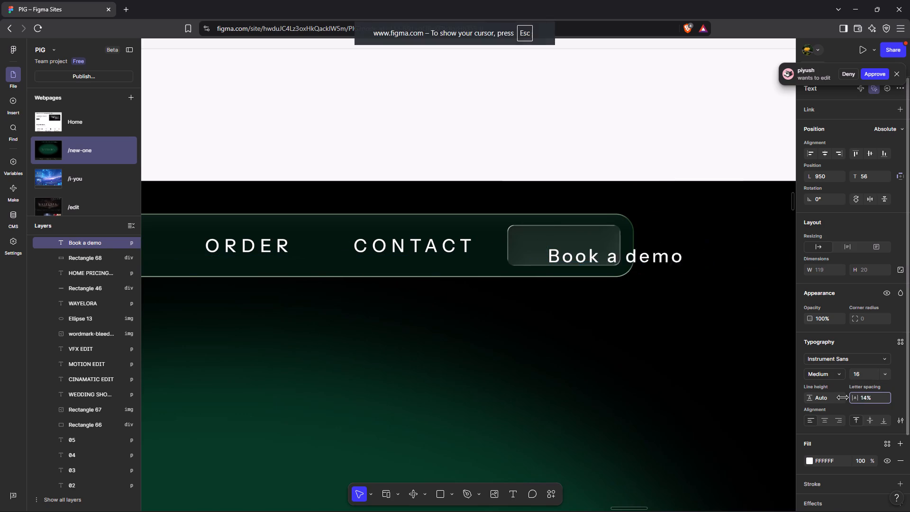
{"action": "left_click_drag", "start_coordinate": [435, 272], "coordinate": [431, 274]}
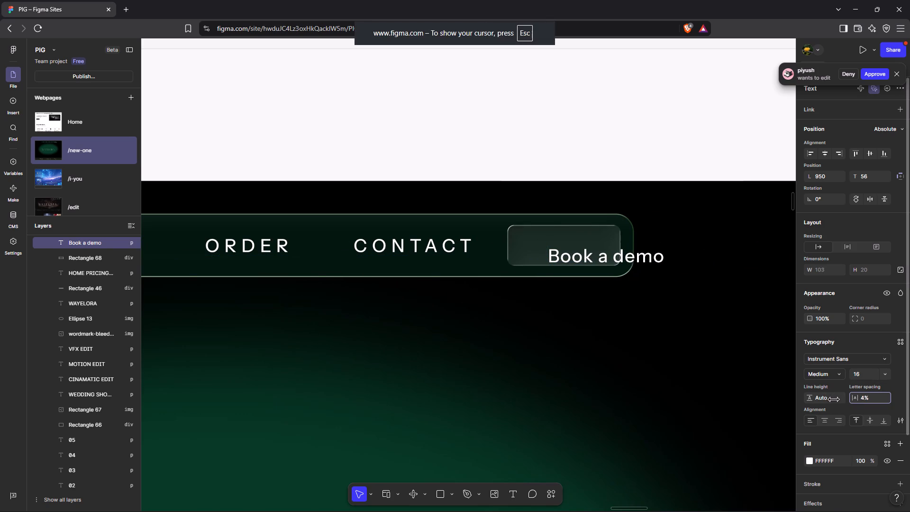
{"action": "left_click_drag", "start_coordinate": [431, 274], "coordinate": [432, 275]}
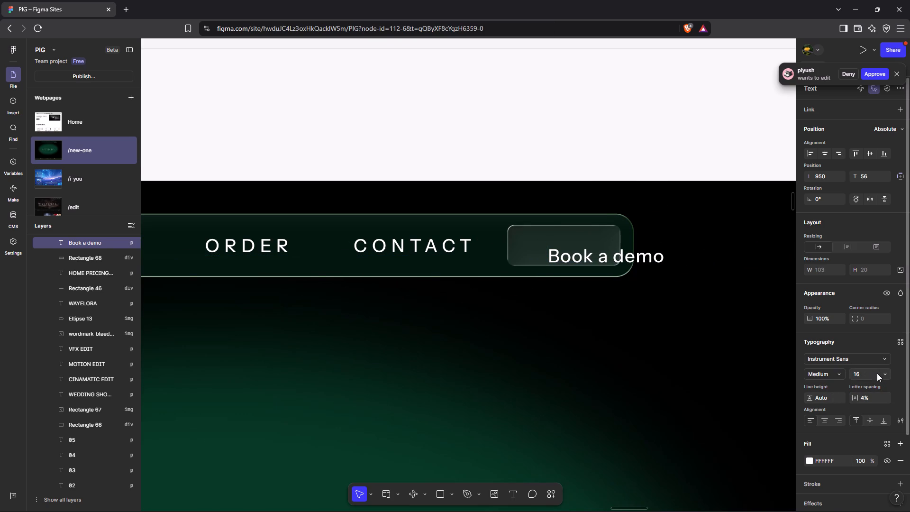
{"action": "left_click", "coordinate": [882, 375]}
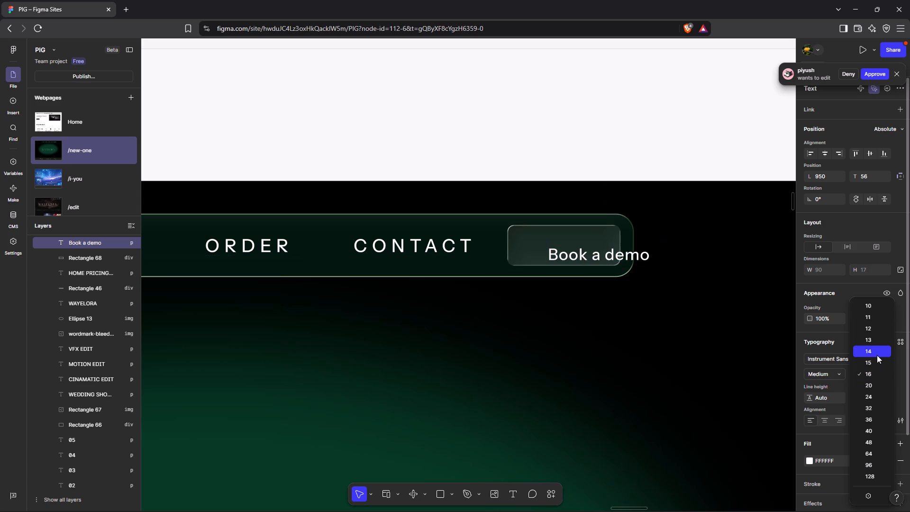
{"action": "left_click", "coordinate": [876, 361]}
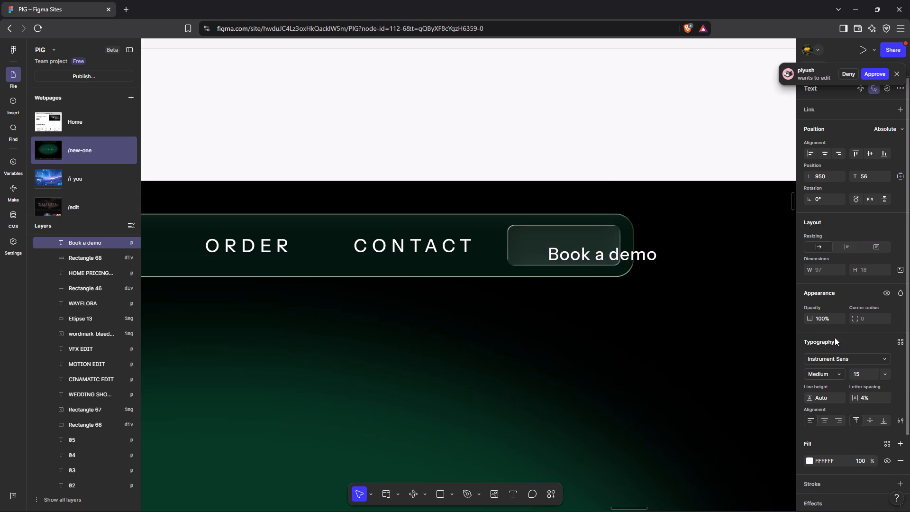
Move the "Book a demo" label onto the glass rectangle, at about left 917, top 49.
{"action": "left_click_drag", "start_coordinate": [627, 260], "coordinate": [588, 253]}
{"action": "left_click", "coordinate": [620, 137]}
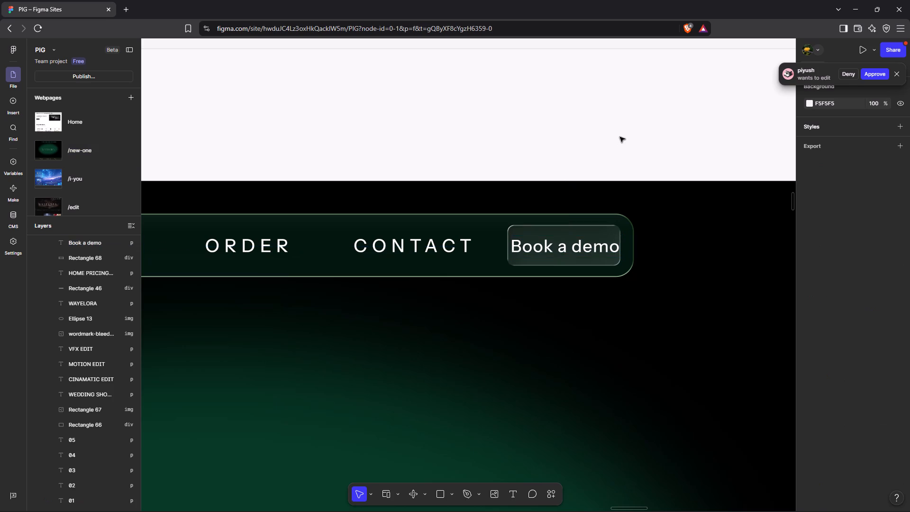
Set the "Book a demo" label's font size to 14 and its weight to Regular.
{"action": "left_click", "coordinate": [603, 237]}
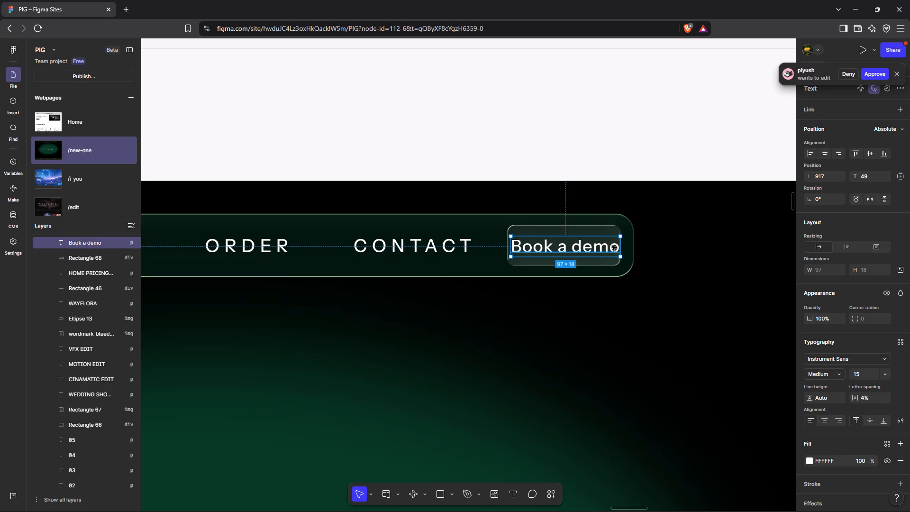
{"action": "left_click", "coordinate": [886, 375]}
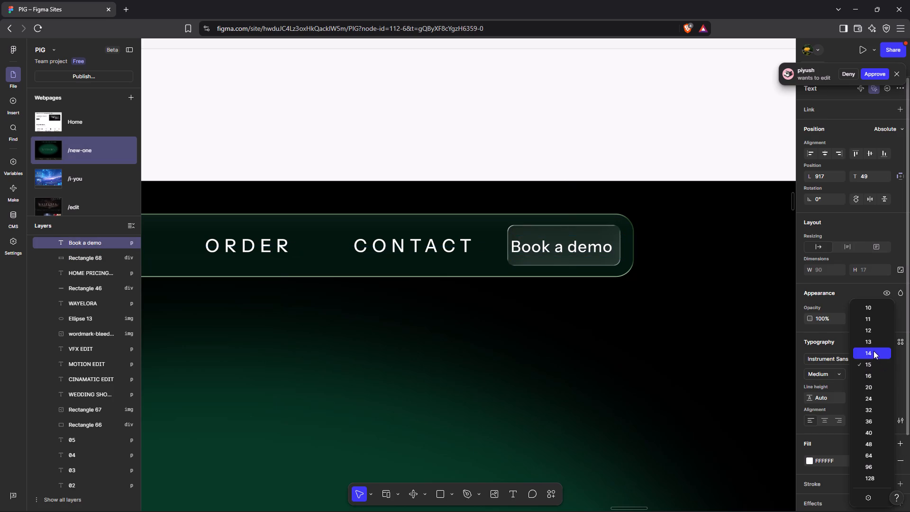
{"action": "left_click", "coordinate": [873, 347]}
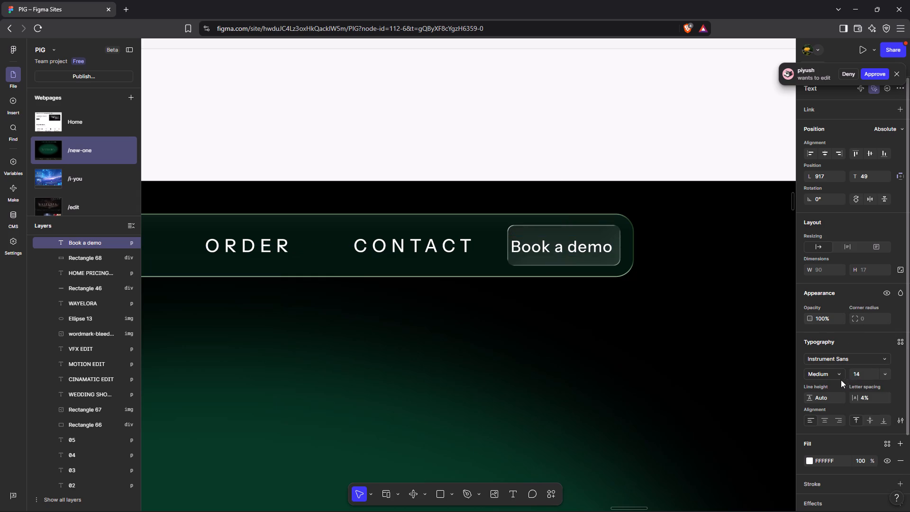
{"action": "left_click", "coordinate": [837, 372]}
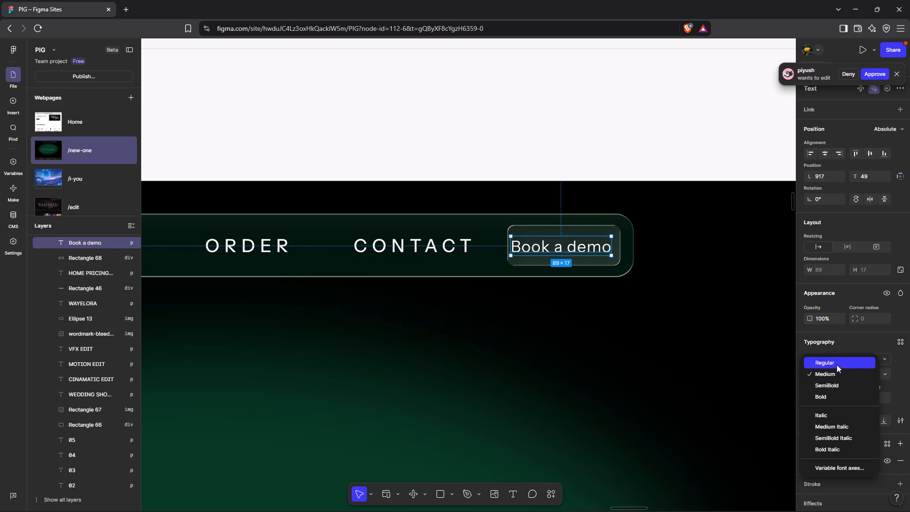
{"action": "left_click", "coordinate": [837, 365]}
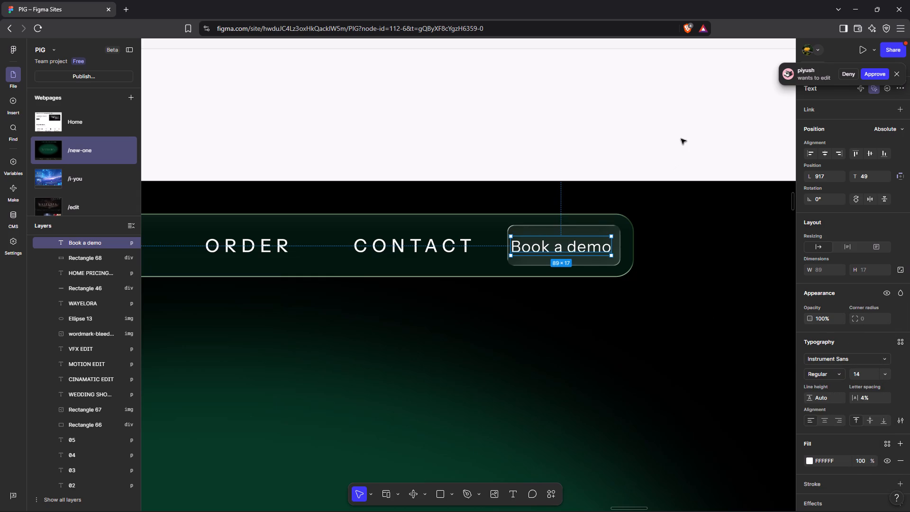
{"action": "left_click", "coordinate": [681, 139]}
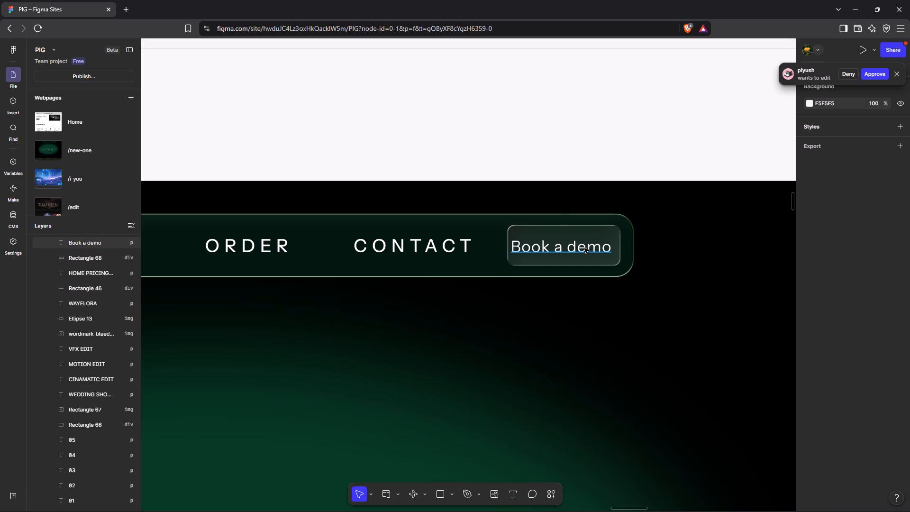
Nudge the "Book a demo" label slightly to the right inside the navigation bar's glass rectangle.
{"action": "left_click", "coordinate": [584, 248]}
{"action": "left_click_drag", "start_coordinate": [584, 248], "coordinate": [588, 248]}
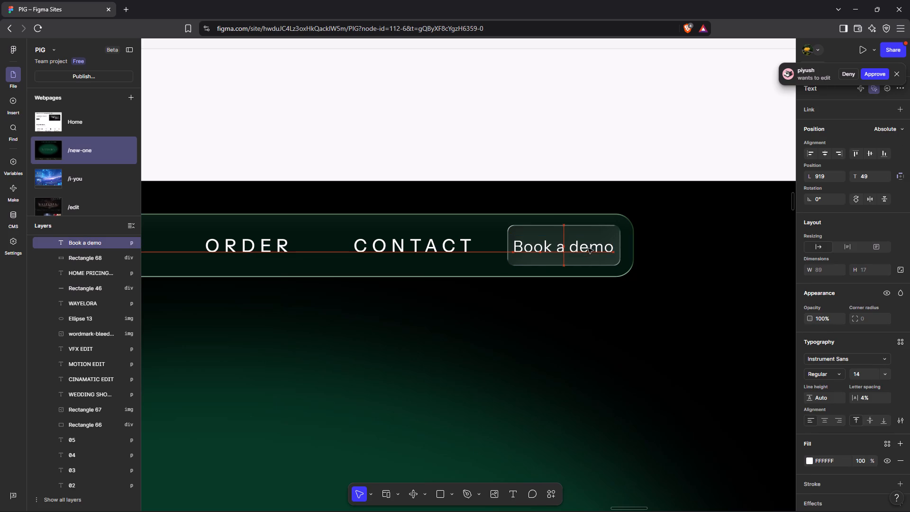
{"action": "left_click_drag", "start_coordinate": [588, 248], "coordinate": [590, 249]}
{"action": "left_click", "coordinate": [583, 303]}
Preview the /new-one page to check the navigation bar and the WAYELORA title, and return to the editor.
{"action": "scroll", "coordinate": [583, 303], "scroll_direction": "right", "scroll_amount": 1}
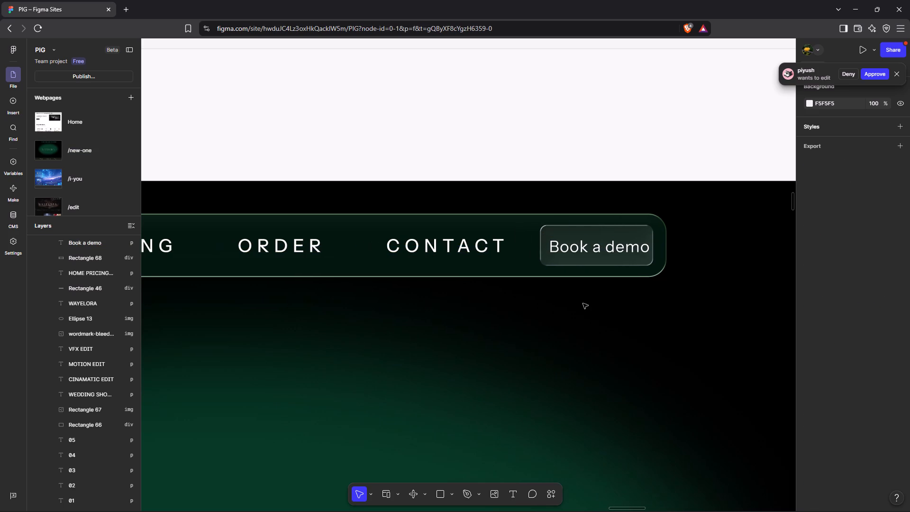
{"action": "scroll", "coordinate": [583, 303], "scroll_direction": "right", "scroll_amount": 1}
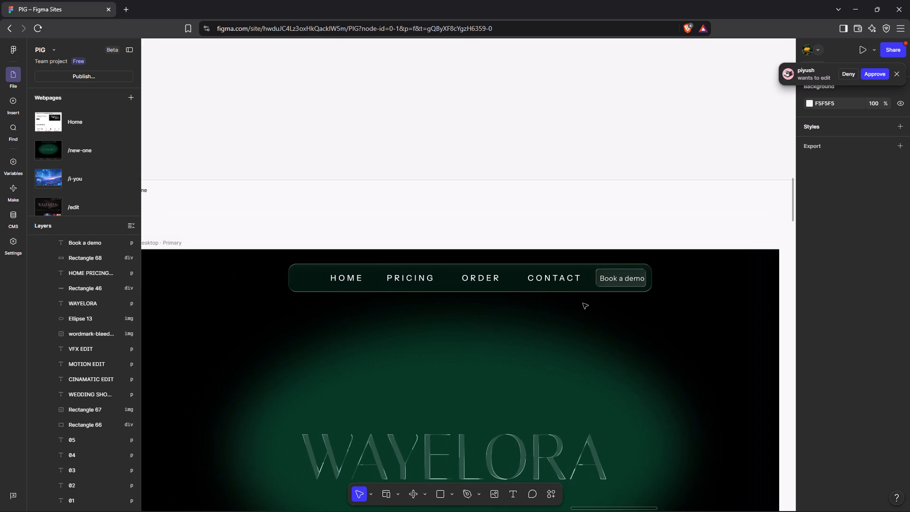
{"action": "scroll", "coordinate": [583, 303], "scroll_direction": "down", "scroll_amount": 4}
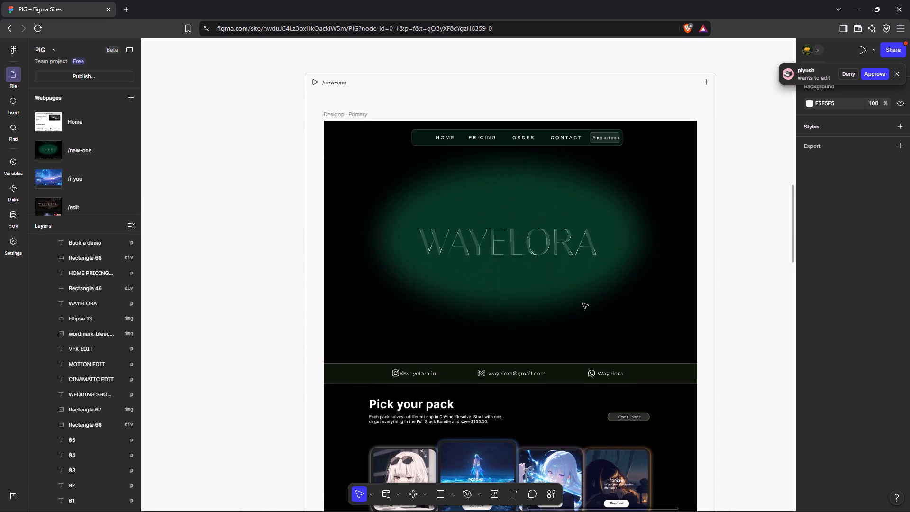
{"action": "scroll", "coordinate": [583, 303], "scroll_direction": "down", "scroll_amount": 1}
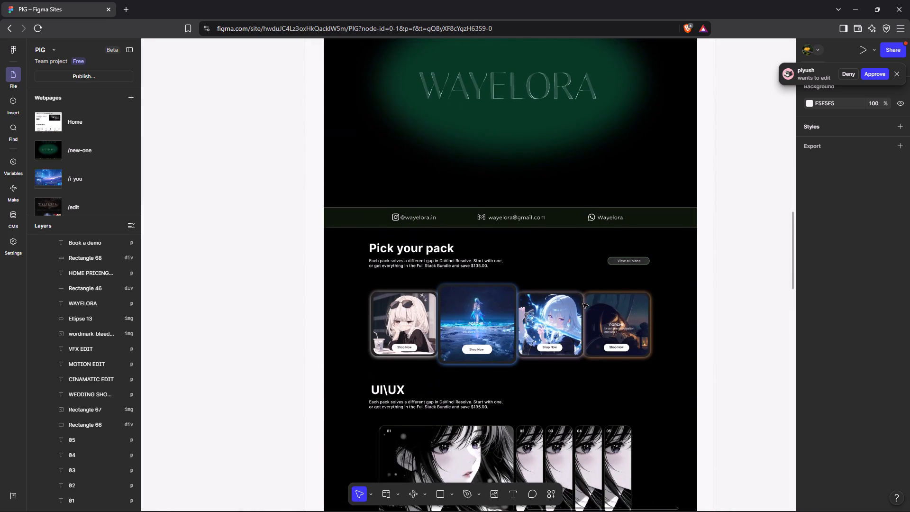
{"action": "scroll", "coordinate": [583, 303], "scroll_direction": "down", "scroll_amount": 1}
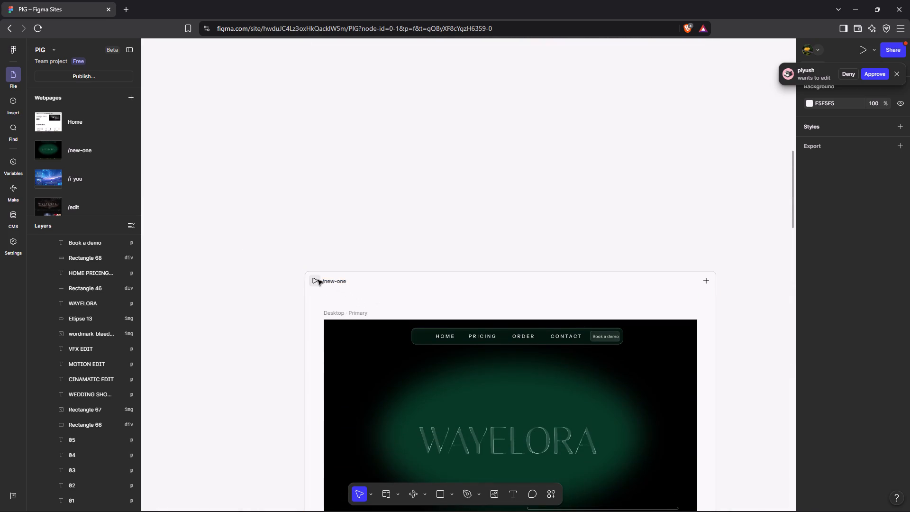
{"action": "left_click", "coordinate": [318, 280]}
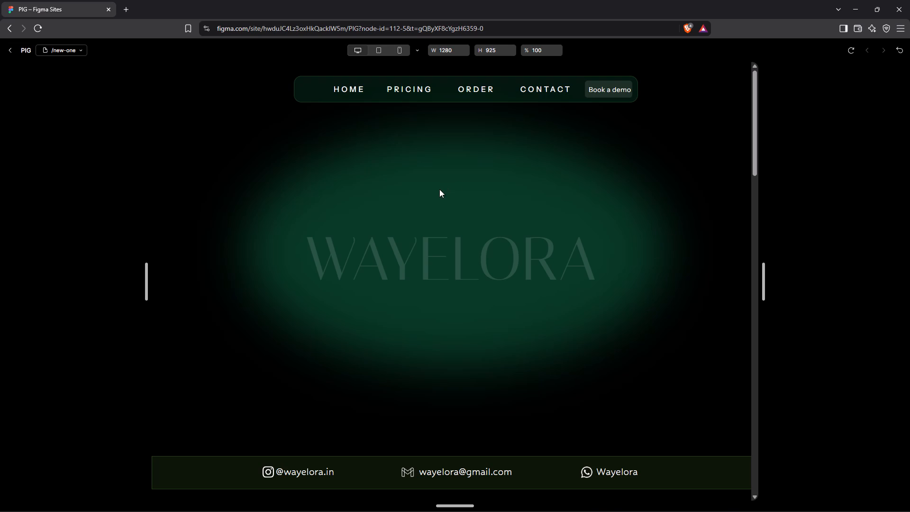
{"action": "left_click", "coordinate": [13, 55]}
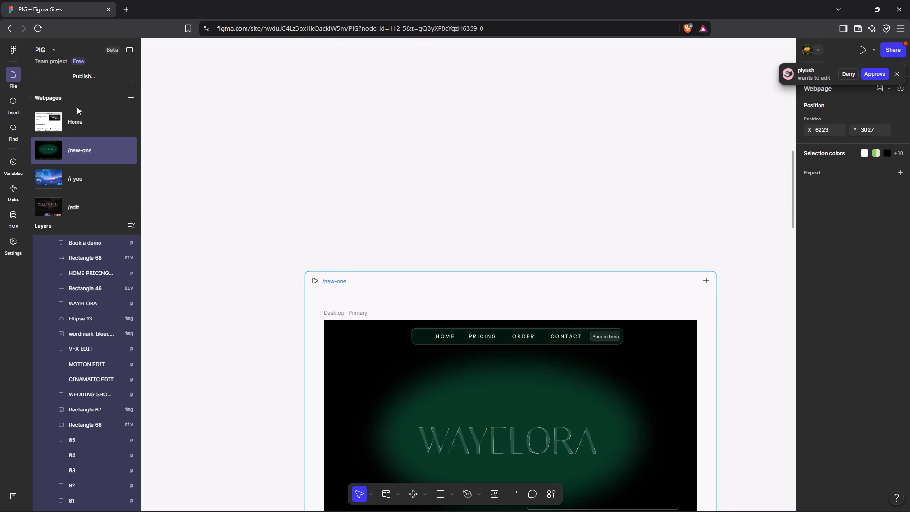
Move the WAYELORA title up into the upper part of the green ellipse.
{"action": "scroll", "coordinate": [403, 370], "scroll_direction": "down", "scroll_amount": 3}
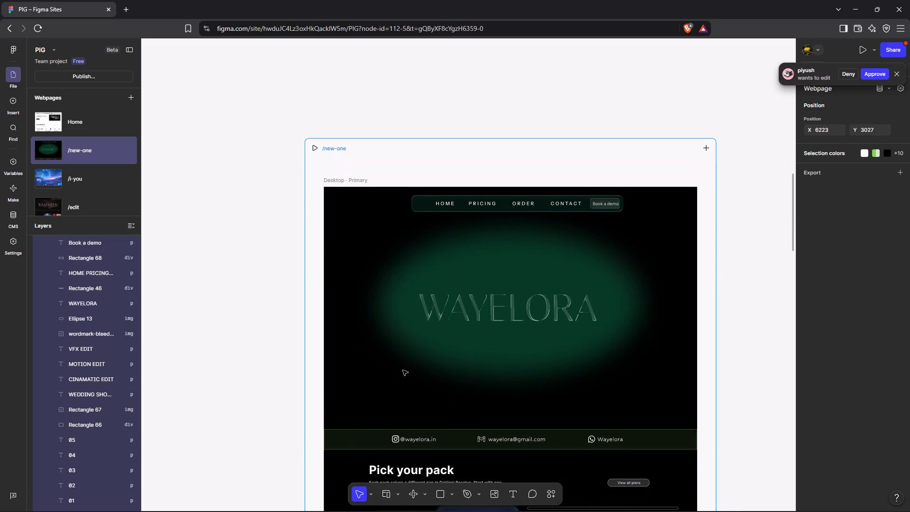
{"action": "left_click", "coordinate": [506, 308]}
{"action": "left_click_drag", "start_coordinate": [514, 308], "coordinate": [516, 289]}
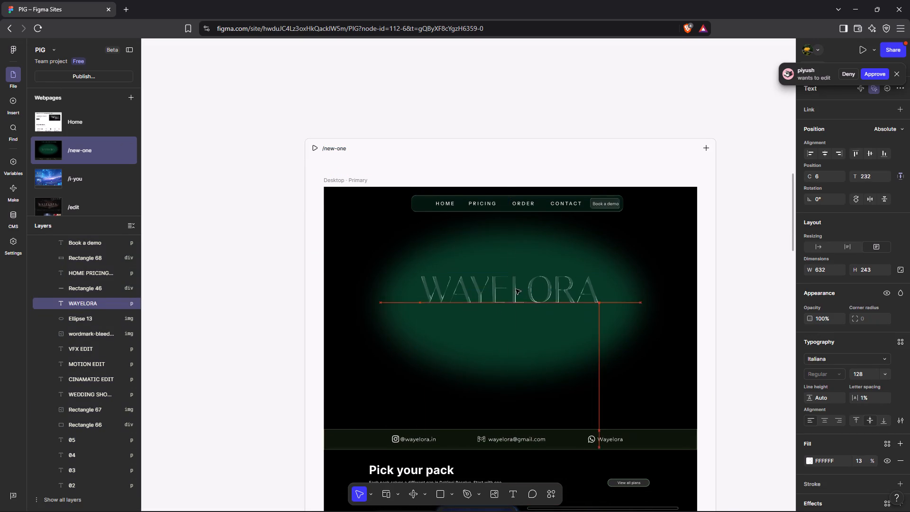
{"action": "left_click_drag", "start_coordinate": [516, 289], "coordinate": [512, 268]}
{"action": "left_click", "coordinate": [236, 270]}
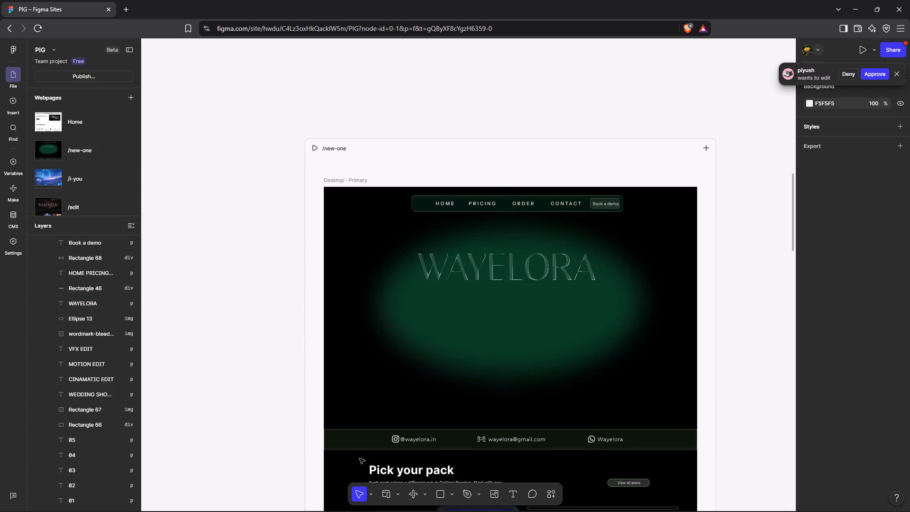
Add the text "Let's built it" below the WAYELORA title, at about left 105, top 504.
{"action": "left_click", "coordinate": [514, 495]}
{"action": "left_click", "coordinate": [355, 356]}
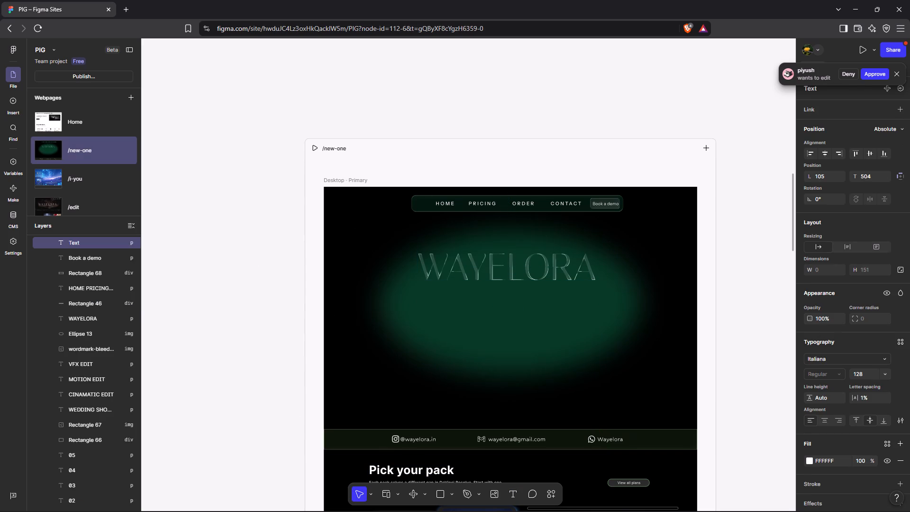
{"action": "type", "text": "Let"}
{"action": "type", "text": "'s"}
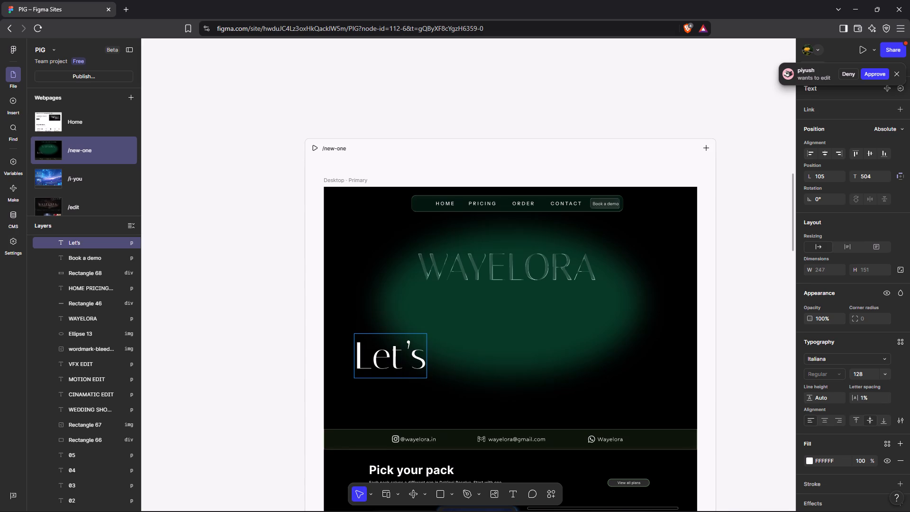
{"action": "key", "text": "space"}
{"action": "type", "text": "built it"}
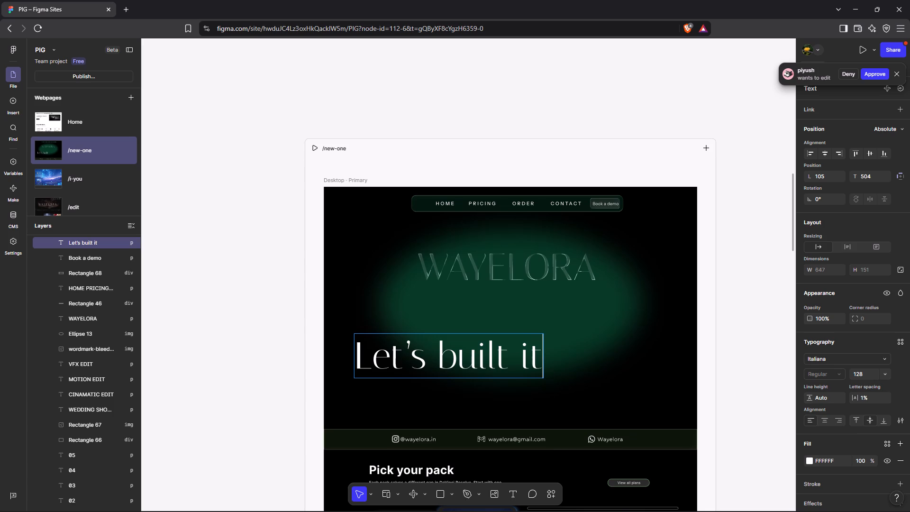
{"action": "left_click", "coordinate": [355, 356]}
{"action": "left_click", "coordinate": [250, 372]}
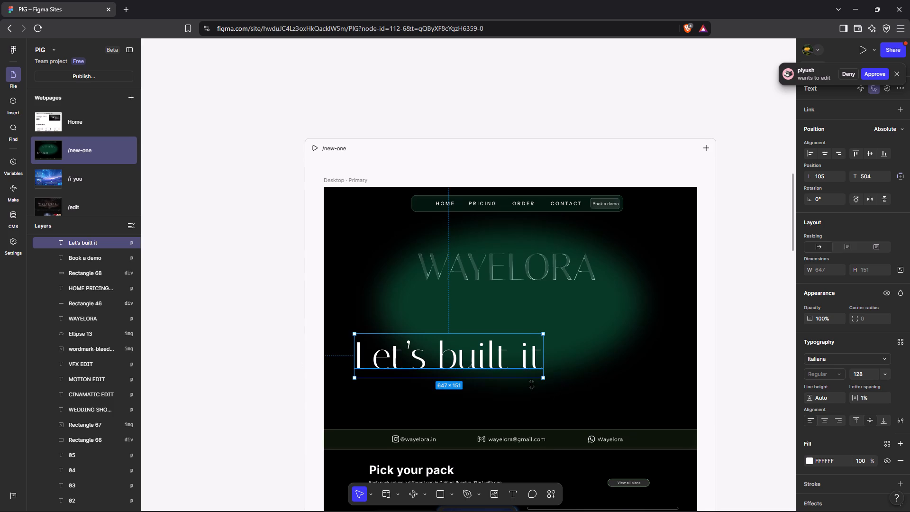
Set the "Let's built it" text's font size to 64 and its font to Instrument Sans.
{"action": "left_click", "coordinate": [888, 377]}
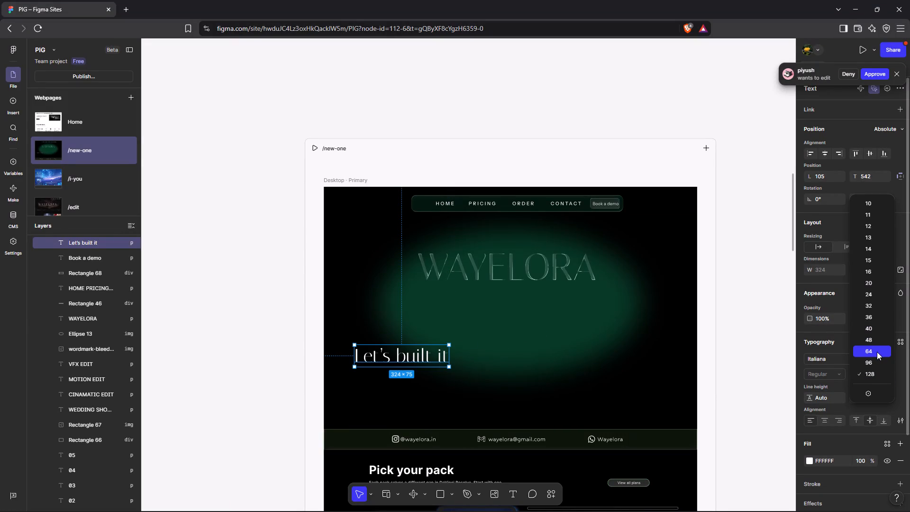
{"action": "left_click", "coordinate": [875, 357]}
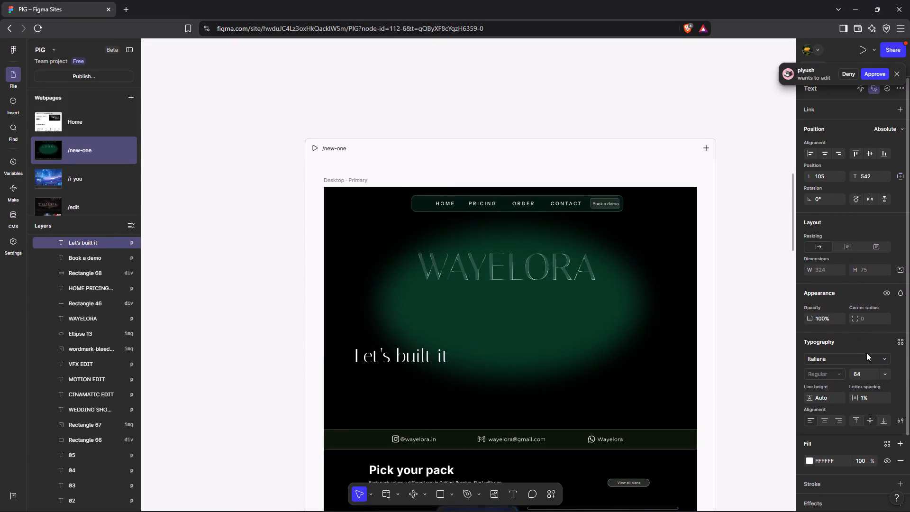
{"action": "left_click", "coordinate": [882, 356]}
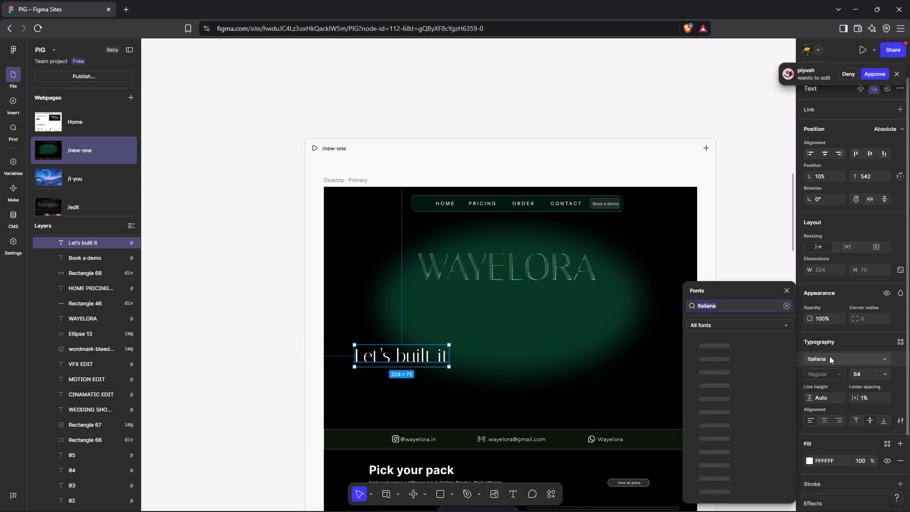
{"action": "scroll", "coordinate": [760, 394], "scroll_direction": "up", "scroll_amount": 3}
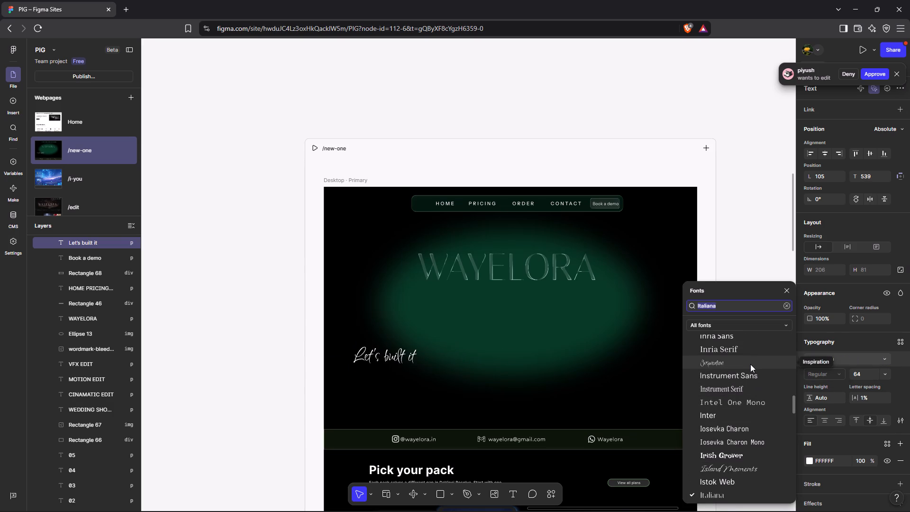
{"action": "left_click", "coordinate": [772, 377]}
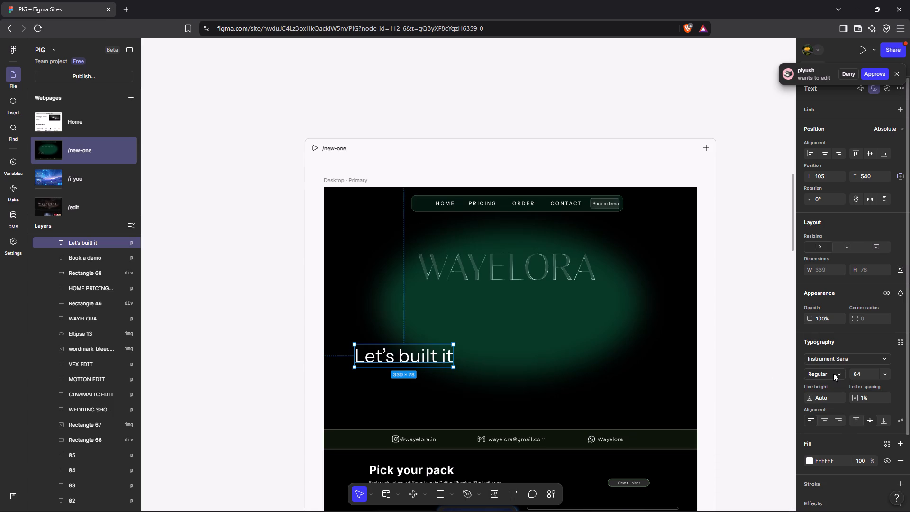
Set the "Let's built it" text's font to Inclusive Sans and its weight to Bold.
{"action": "left_click", "coordinate": [837, 374]}
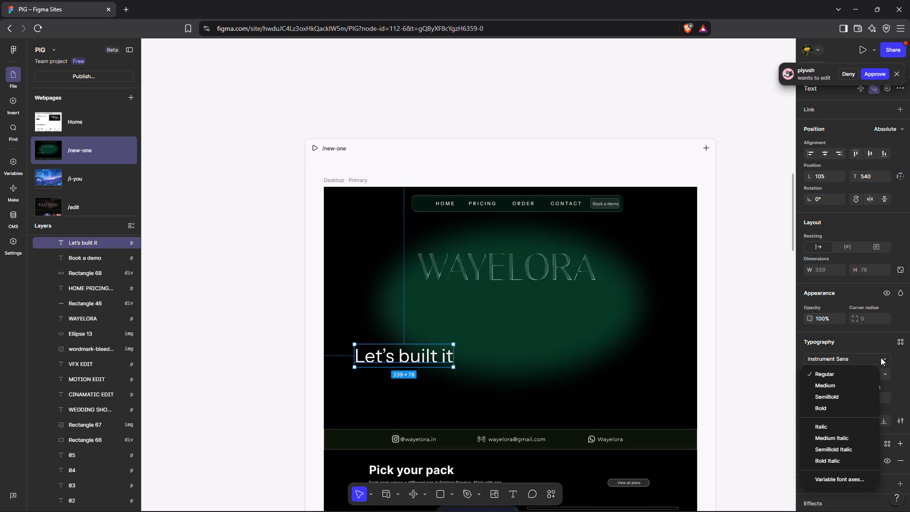
{"action": "left_click", "coordinate": [881, 357]}
{"action": "left_click", "coordinate": [881, 357]}
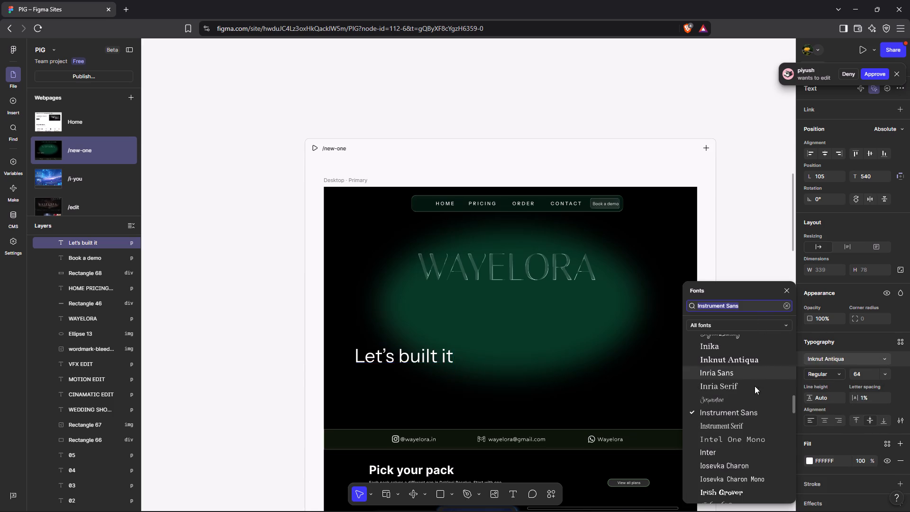
{"action": "scroll", "coordinate": [755, 396], "scroll_direction": "up", "scroll_amount": 5}
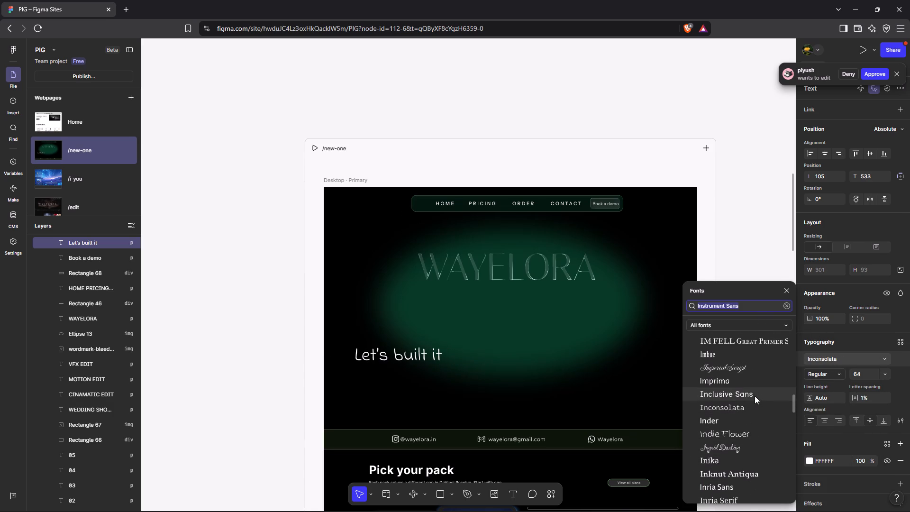
{"action": "scroll", "coordinate": [755, 396], "scroll_direction": "up", "scroll_amount": 2}
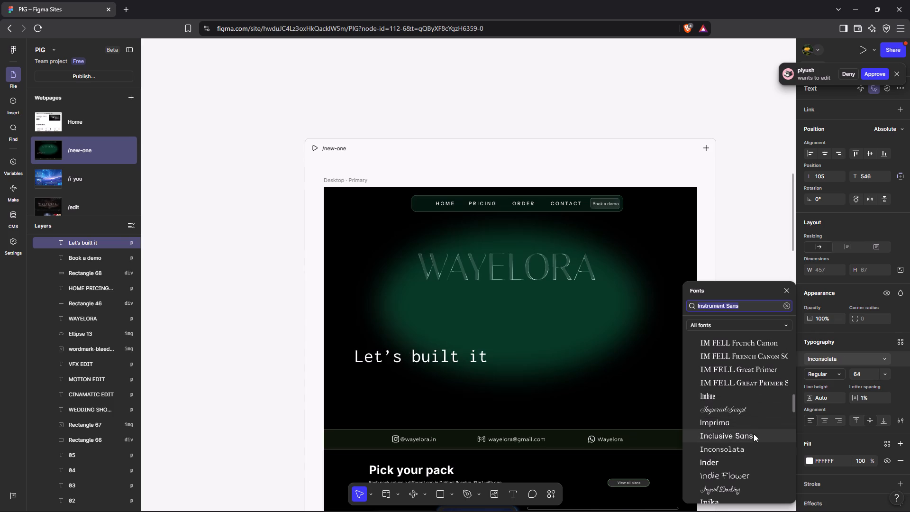
{"action": "left_click", "coordinate": [755, 434]}
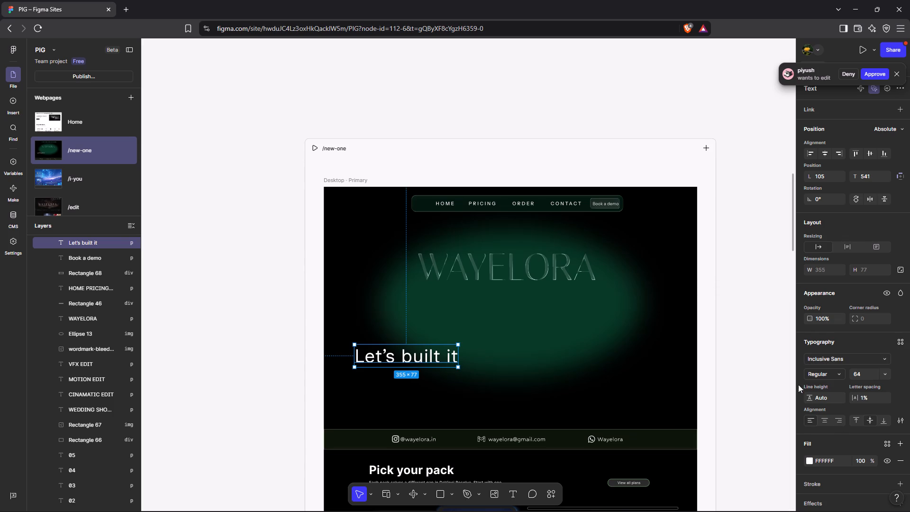
{"action": "left_click", "coordinate": [840, 370]}
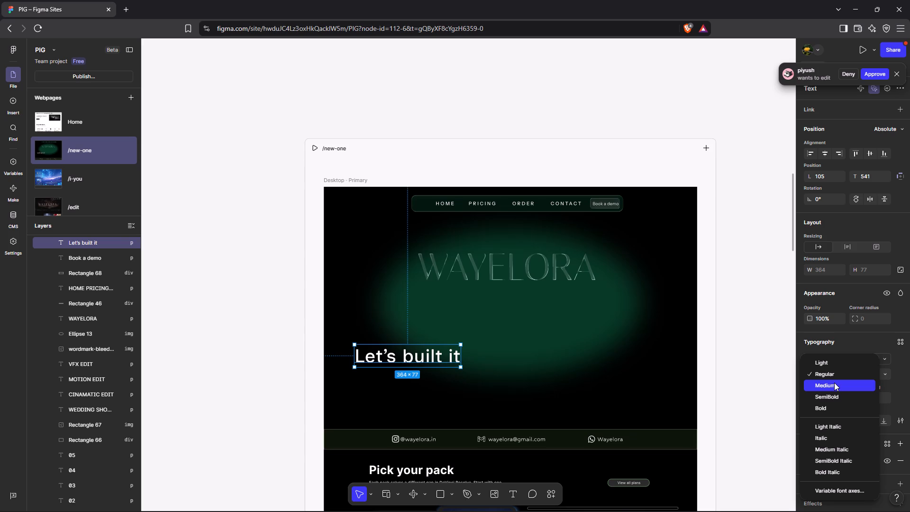
{"action": "left_click", "coordinate": [838, 407]}
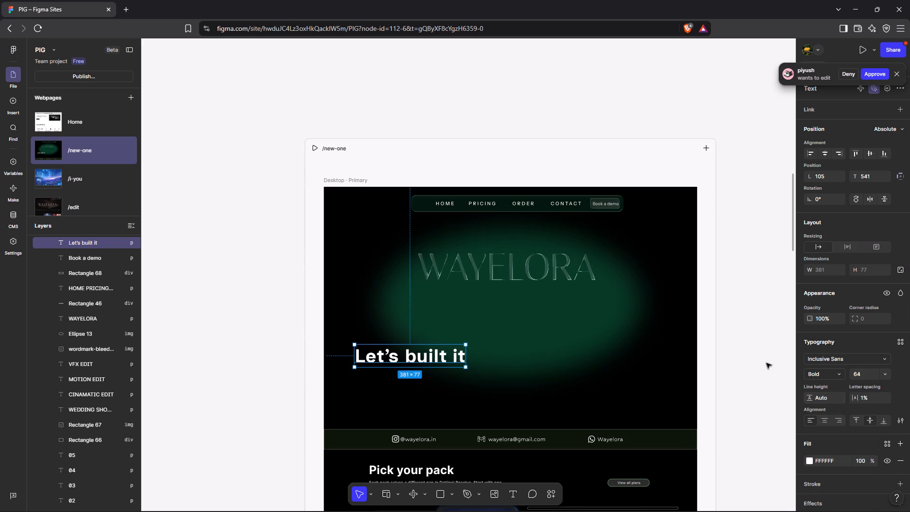
{"action": "left_click", "coordinate": [744, 347]}
Move the "Let's built it" text to about left 155, top 484, lining up with the "Pick your pack" heading's left edge.
{"action": "left_click", "coordinate": [413, 361]}
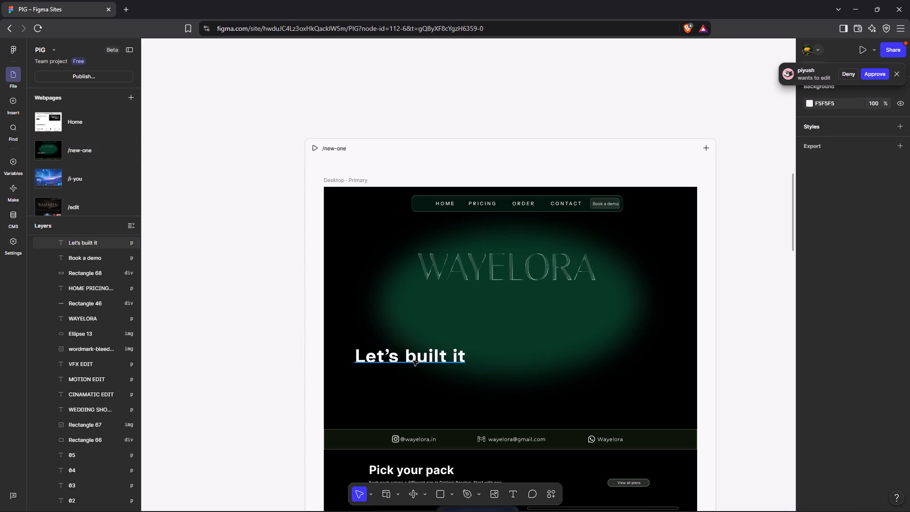
{"action": "left_click_drag", "start_coordinate": [413, 361], "coordinate": [408, 347]}
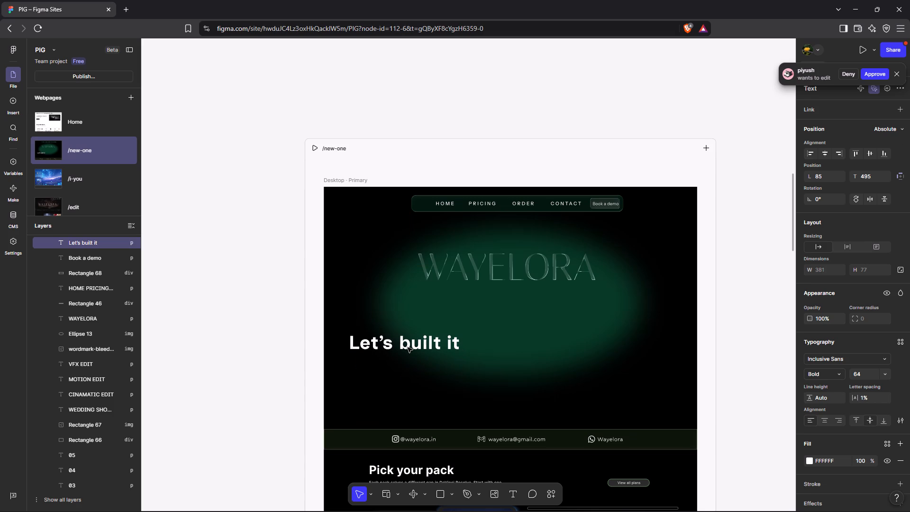
{"action": "left_click_drag", "start_coordinate": [408, 347], "coordinate": [421, 347]}
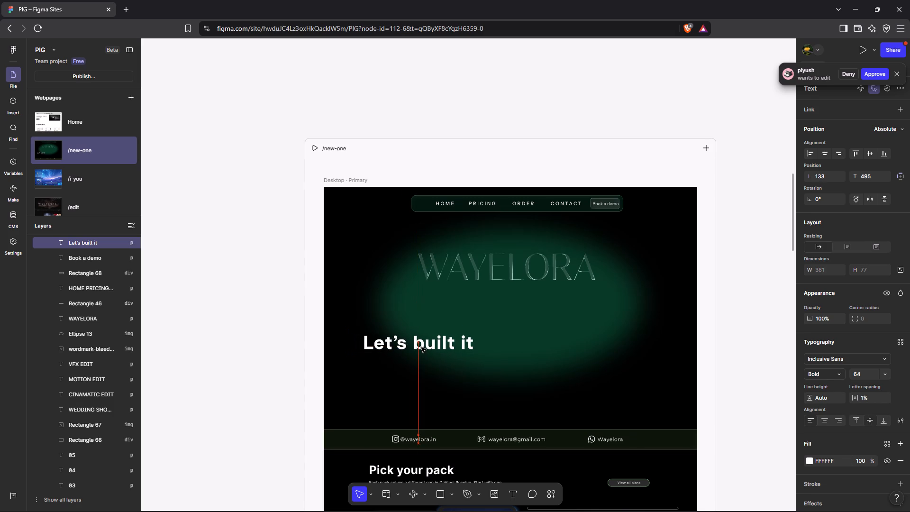
{"action": "left_click_drag", "start_coordinate": [421, 347], "coordinate": [428, 346]}
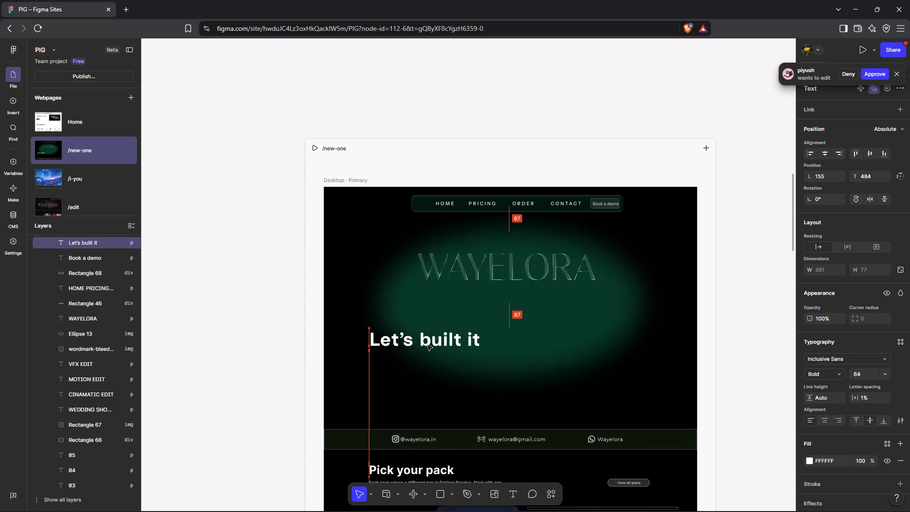
{"action": "left_click_drag", "start_coordinate": [428, 346], "coordinate": [428, 345]}
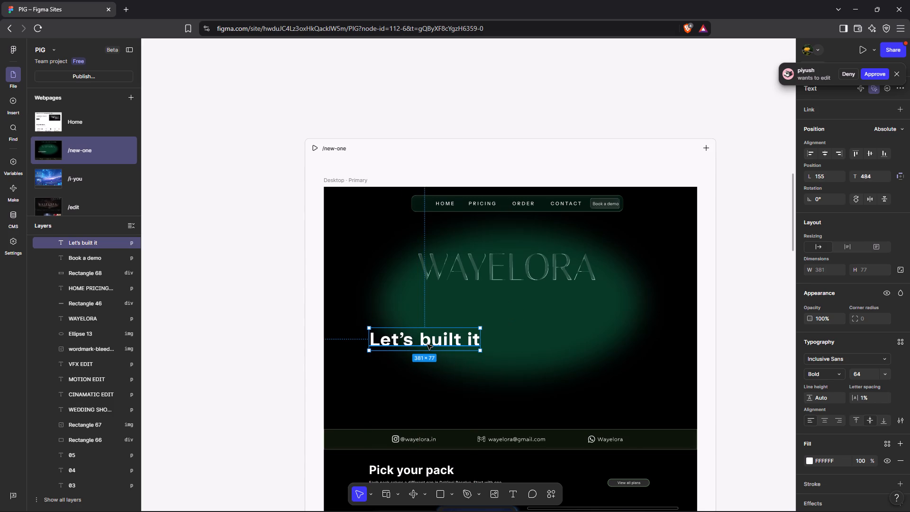
Set the "Let's built it" text's font size to 48.
{"action": "left_click", "coordinate": [882, 372]}
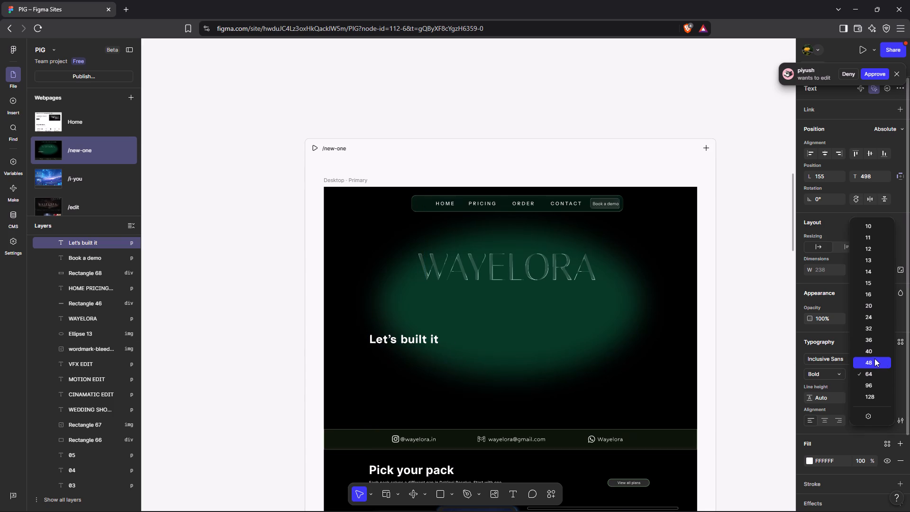
{"action": "left_click", "coordinate": [874, 359]}
{"action": "left_click", "coordinate": [782, 330]}
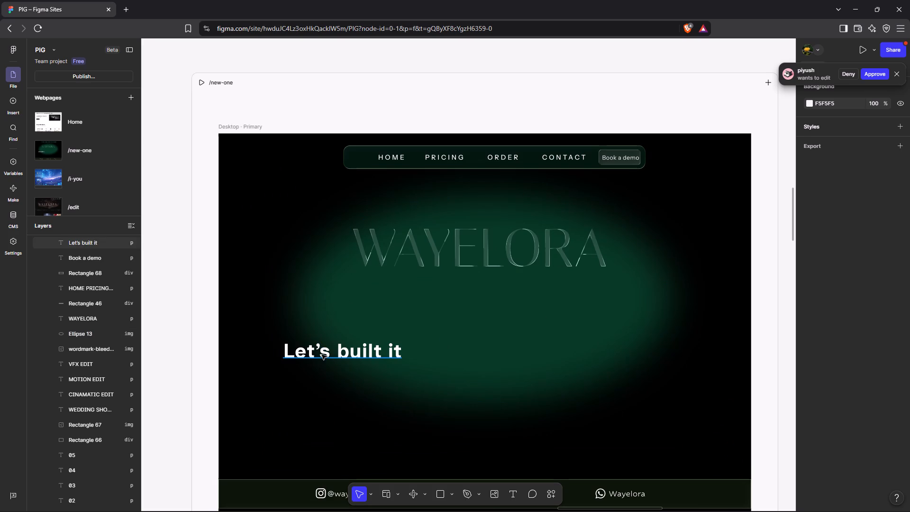
Set the "Let's built it" text's font size to 36.
{"action": "left_click", "coordinate": [322, 355]}
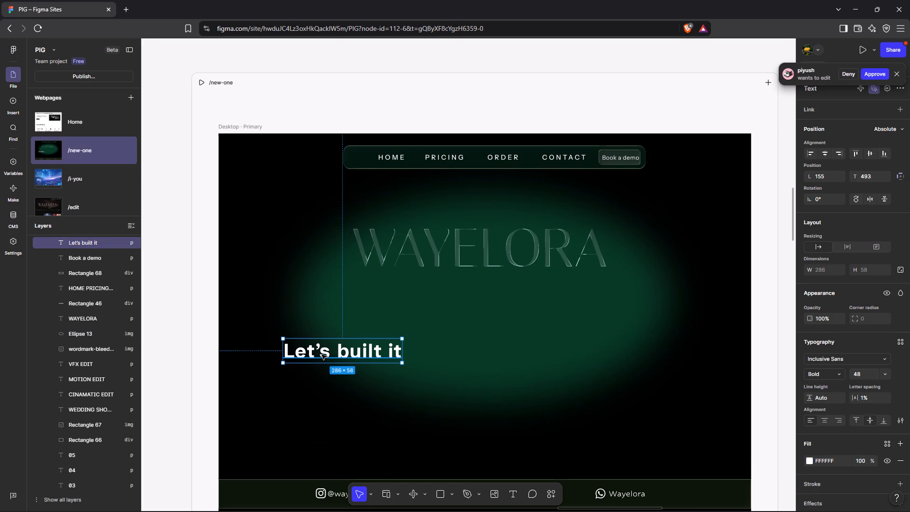
{"action": "left_click", "coordinate": [882, 372]}
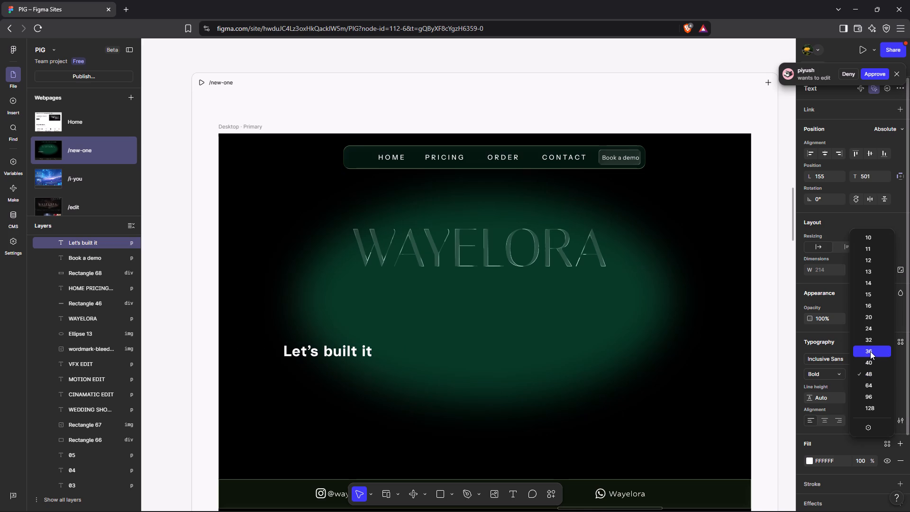
{"action": "left_click", "coordinate": [870, 351]}
{"action": "left_click", "coordinate": [766, 351]}
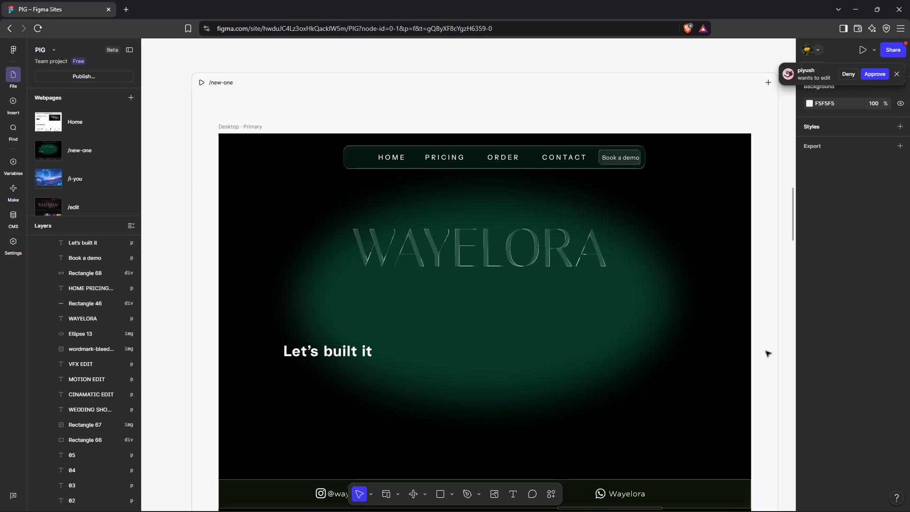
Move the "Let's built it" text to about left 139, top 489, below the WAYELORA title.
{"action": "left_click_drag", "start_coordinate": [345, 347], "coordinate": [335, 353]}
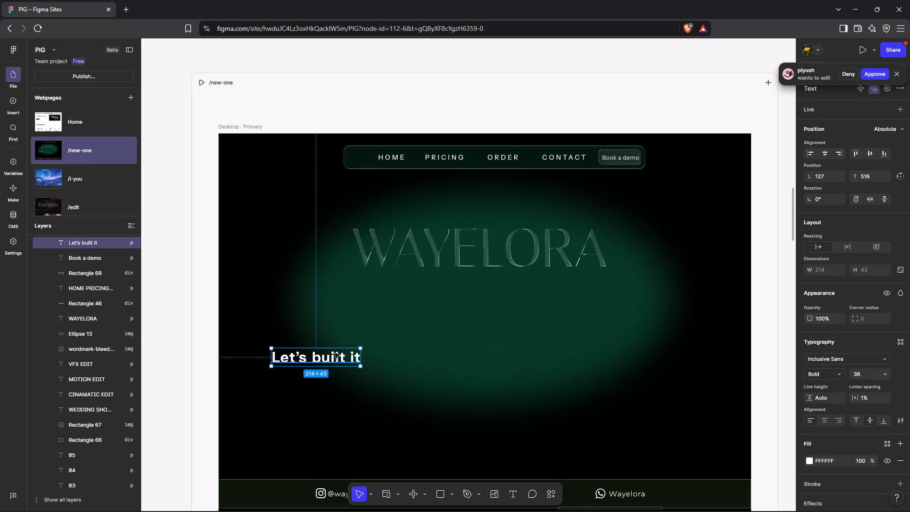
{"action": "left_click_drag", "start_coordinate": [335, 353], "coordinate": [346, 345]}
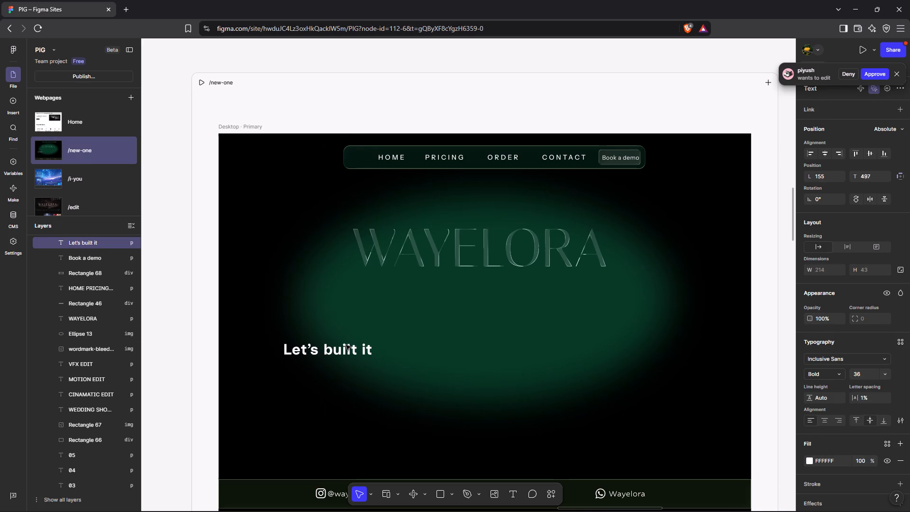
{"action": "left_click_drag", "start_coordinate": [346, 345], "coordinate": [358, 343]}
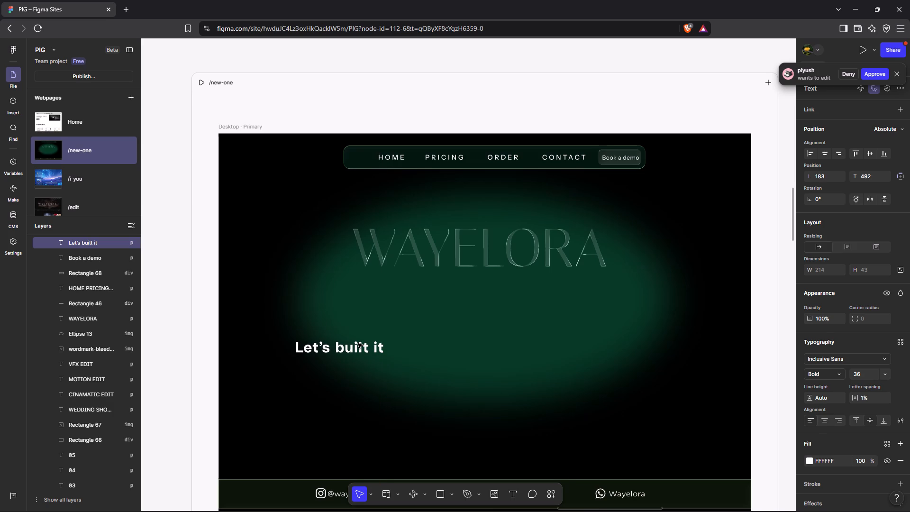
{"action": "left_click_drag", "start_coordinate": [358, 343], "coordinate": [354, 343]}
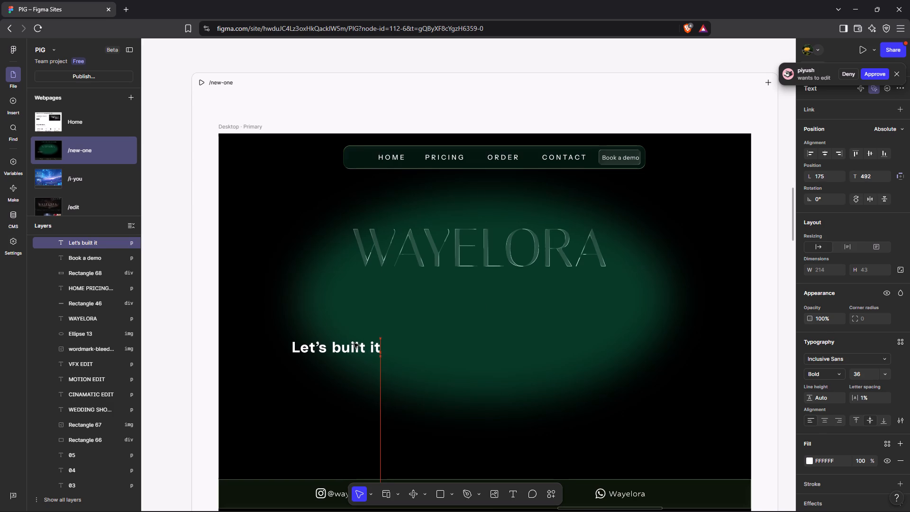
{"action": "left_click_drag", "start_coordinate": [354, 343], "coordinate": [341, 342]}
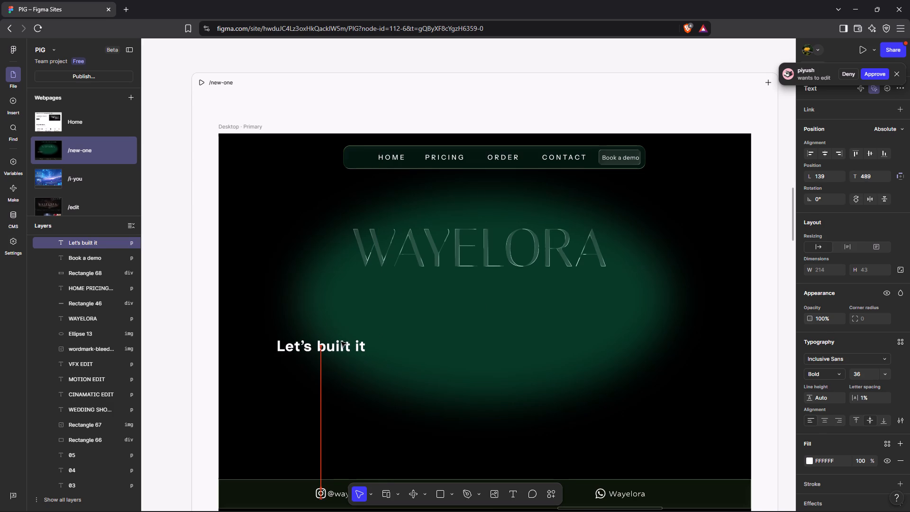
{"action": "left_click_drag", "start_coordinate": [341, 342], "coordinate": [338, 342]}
Draw a rectangle about 552 × 91 just below the "Let's built it" text, at about left 134, top 555.
{"action": "scroll", "coordinate": [338, 342], "scroll_direction": "down", "scroll_amount": 7}
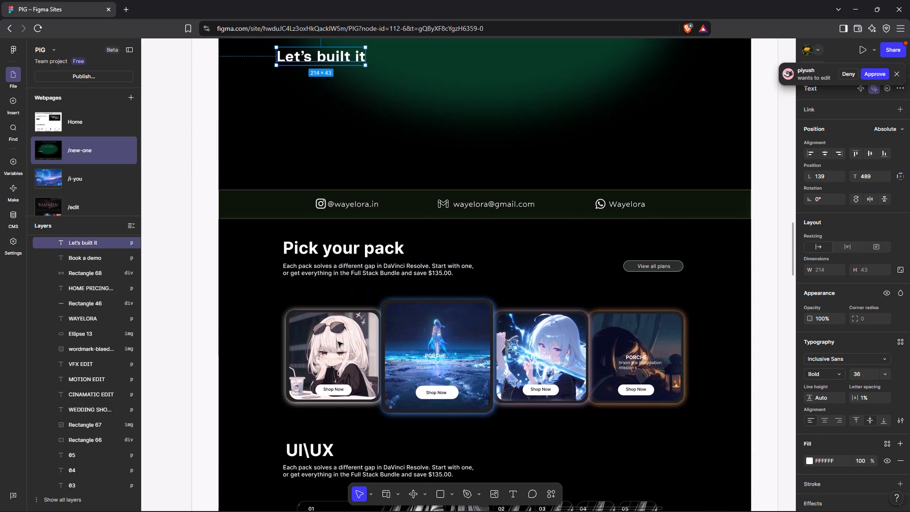
{"action": "scroll", "coordinate": [338, 342], "scroll_direction": "up", "scroll_amount": 5}
{"action": "scroll", "coordinate": [338, 342], "scroll_direction": "right", "scroll_amount": 1}
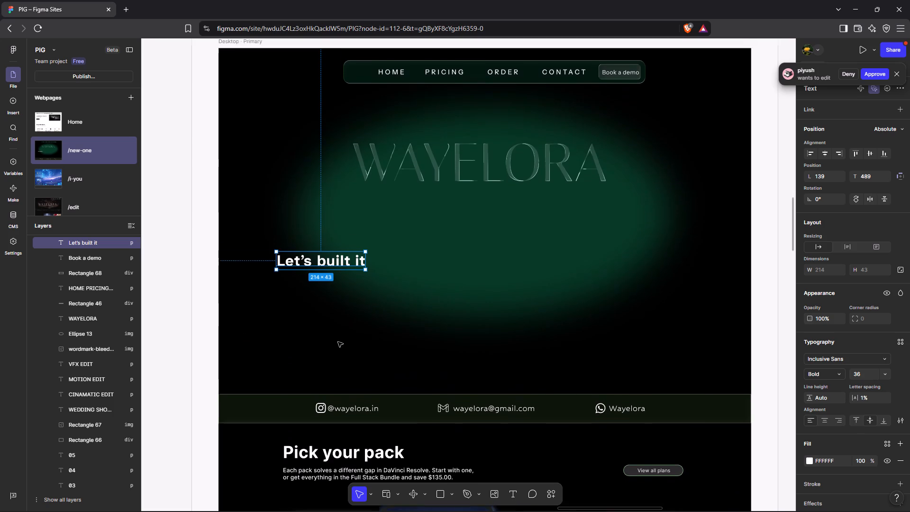
{"action": "scroll", "coordinate": [338, 342], "scroll_direction": "right", "scroll_amount": 1}
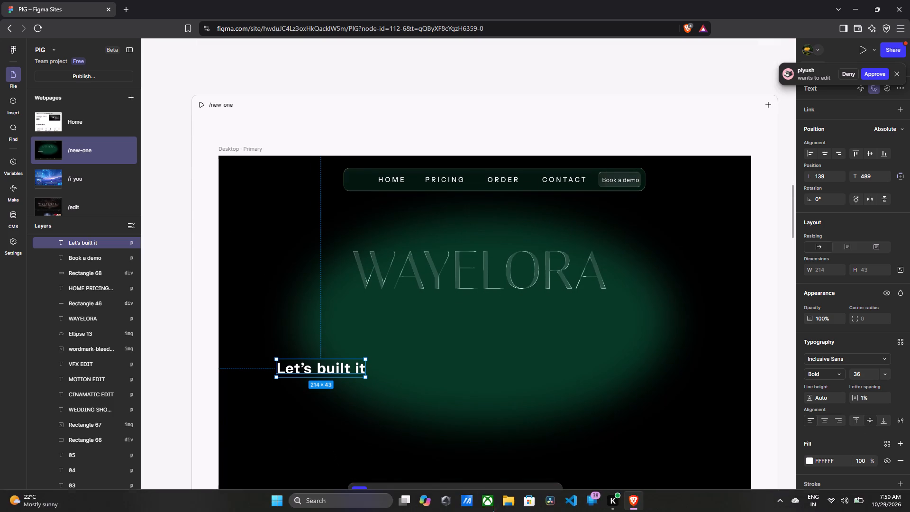
{"action": "left_click", "coordinate": [442, 494]}
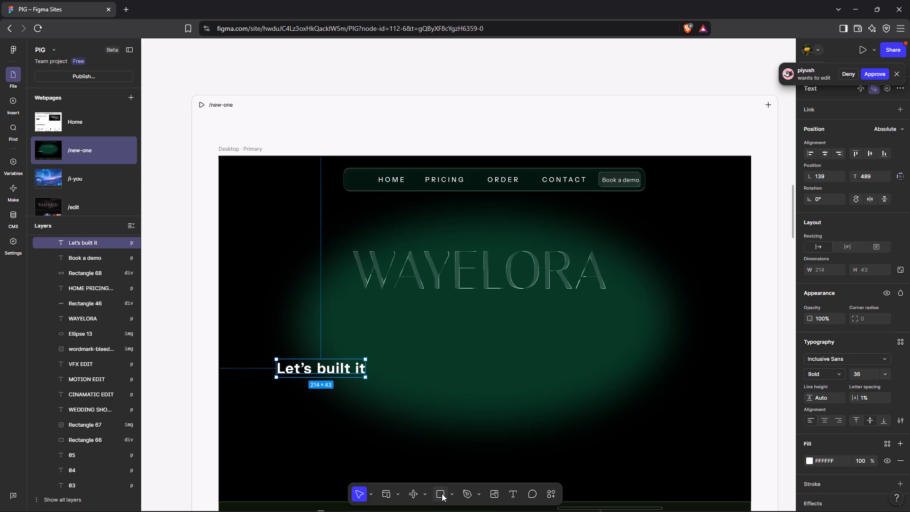
{"action": "left_click_drag", "start_coordinate": [274, 387], "coordinate": [323, 411]}
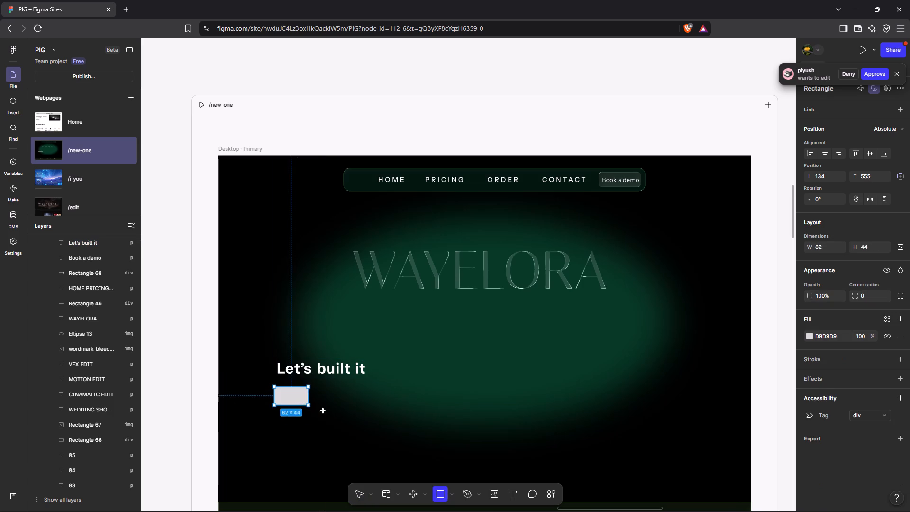
{"action": "left_click_drag", "start_coordinate": [323, 411], "coordinate": [378, 413]}
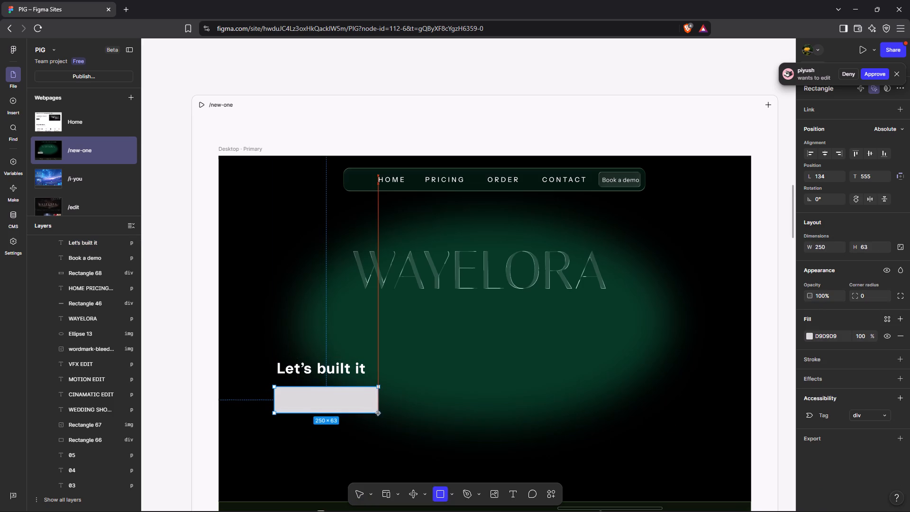
{"action": "left_click_drag", "start_coordinate": [378, 413], "coordinate": [382, 418]}
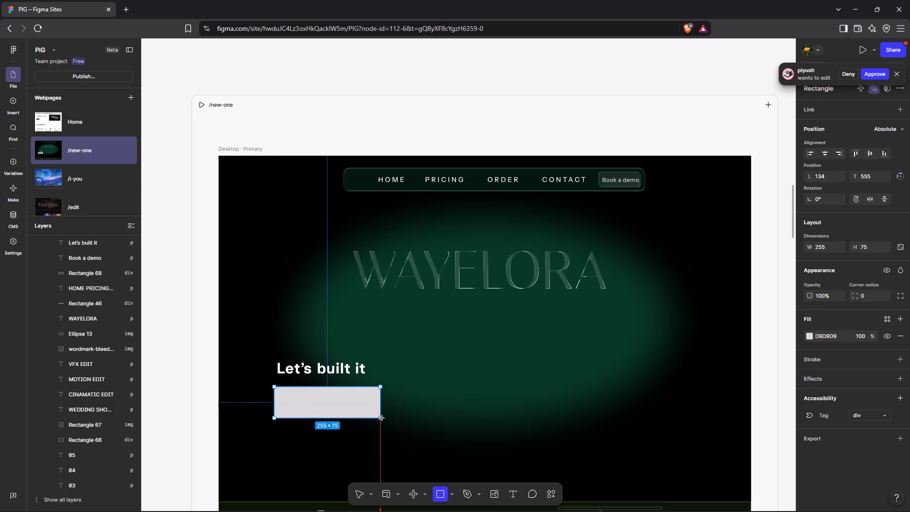
{"action": "left_click_drag", "start_coordinate": [382, 418], "coordinate": [523, 424]}
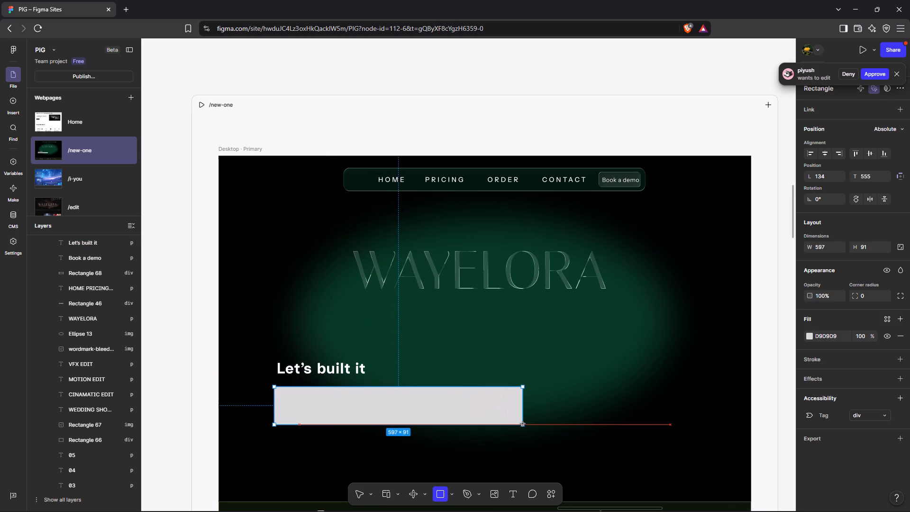
{"action": "left_click_drag", "start_coordinate": [523, 424], "coordinate": [504, 427]}
Move the "Let's built it" text up, aligning its left edge with the new rectangle's at left 134.
{"action": "scroll", "coordinate": [442, 384], "scroll_direction": "right", "scroll_amount": 1}
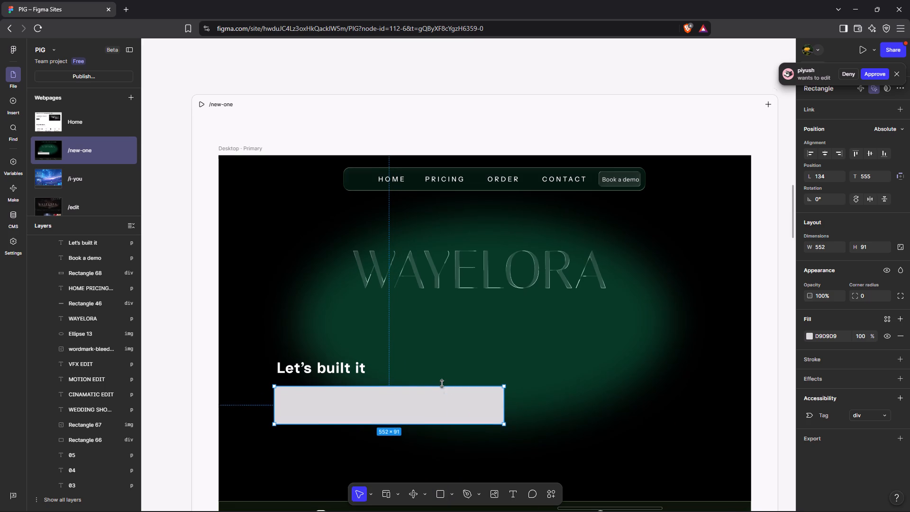
{"action": "scroll", "coordinate": [442, 384], "scroll_direction": "right", "scroll_amount": 1}
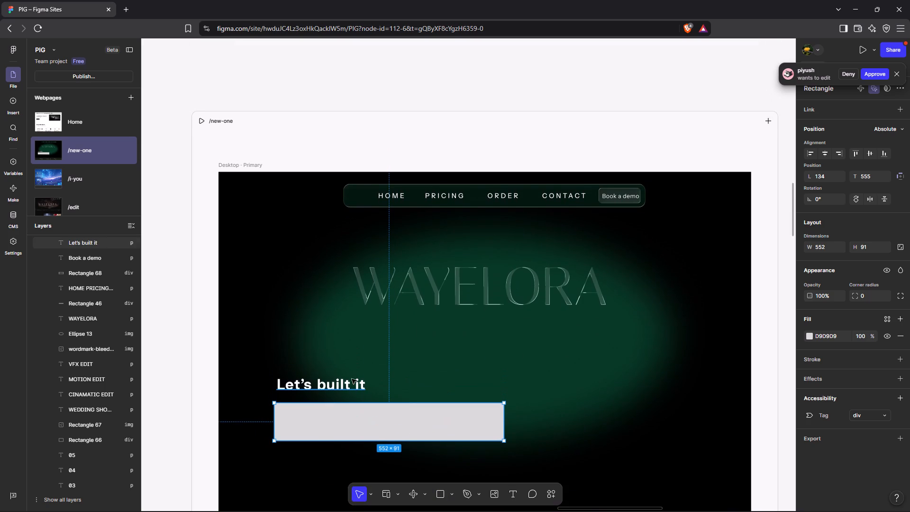
{"action": "left_click_drag", "start_coordinate": [328, 387], "coordinate": [328, 383]}
{"action": "left_click_drag", "start_coordinate": [330, 378], "coordinate": [330, 378]}
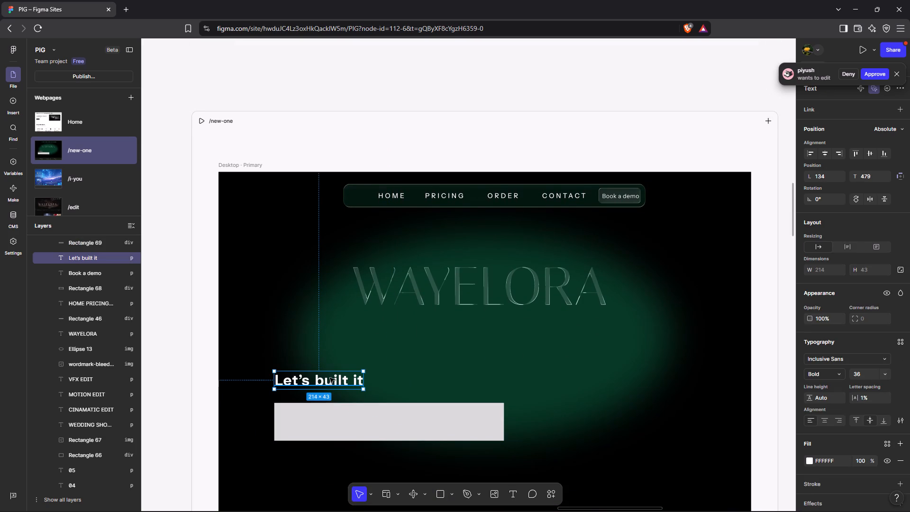
{"action": "left_click_drag", "start_coordinate": [330, 378], "coordinate": [331, 360]}
Move the rectangle up beneath the "Let's built it" text, to about left 134, top 497.
{"action": "left_click", "coordinate": [387, 432]}
{"action": "left_click_drag", "start_coordinate": [387, 432], "coordinate": [385, 425]}
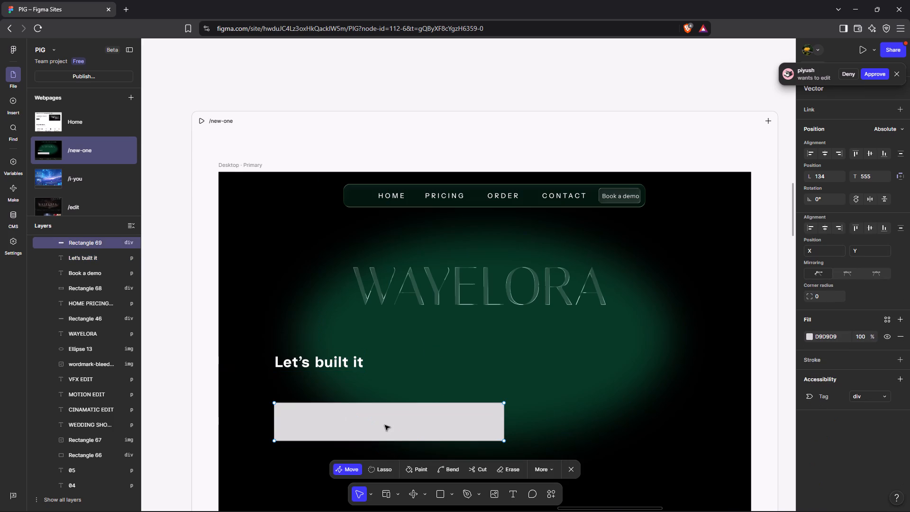
{"action": "left_click_drag", "start_coordinate": [385, 425], "coordinate": [567, 467]}
{"action": "left_click", "coordinate": [567, 467]}
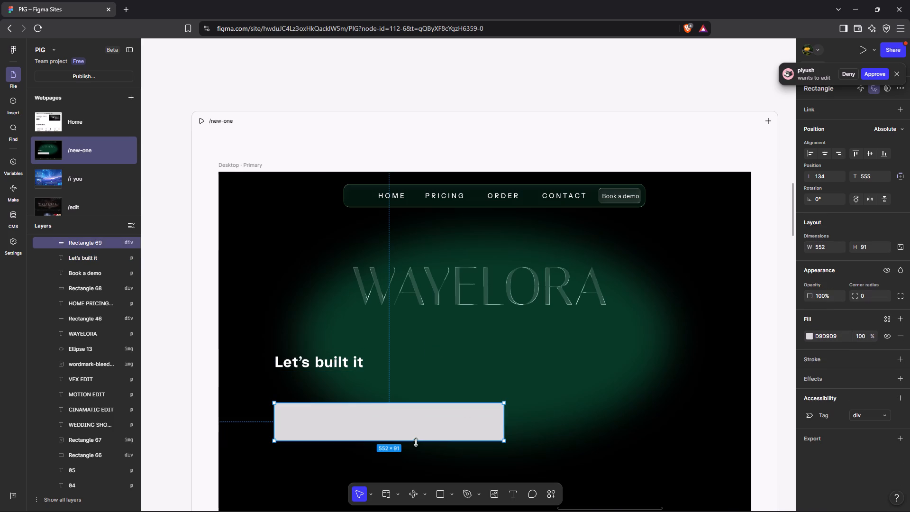
{"action": "left_click_drag", "start_coordinate": [395, 427], "coordinate": [397, 402]}
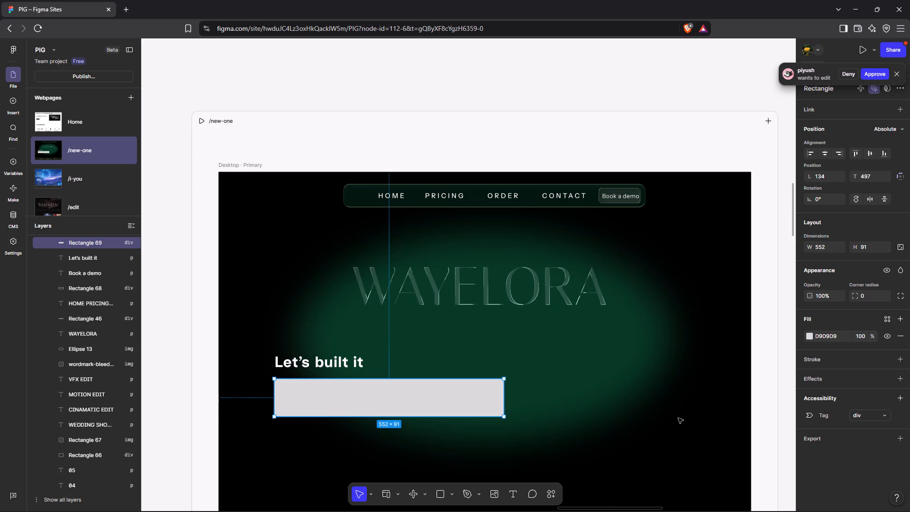
Change the fill of the rectangle under "Let's built it" to white, FFFFFF.
{"action": "left_click", "coordinate": [899, 396]}
{"action": "left_click", "coordinate": [899, 396]}
{"action": "left_click", "coordinate": [810, 332]}
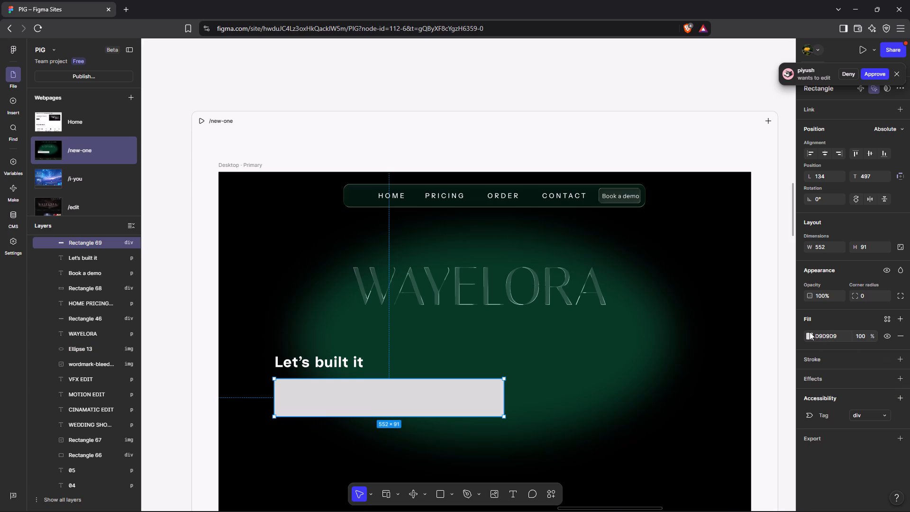
{"action": "left_click", "coordinate": [810, 336]}
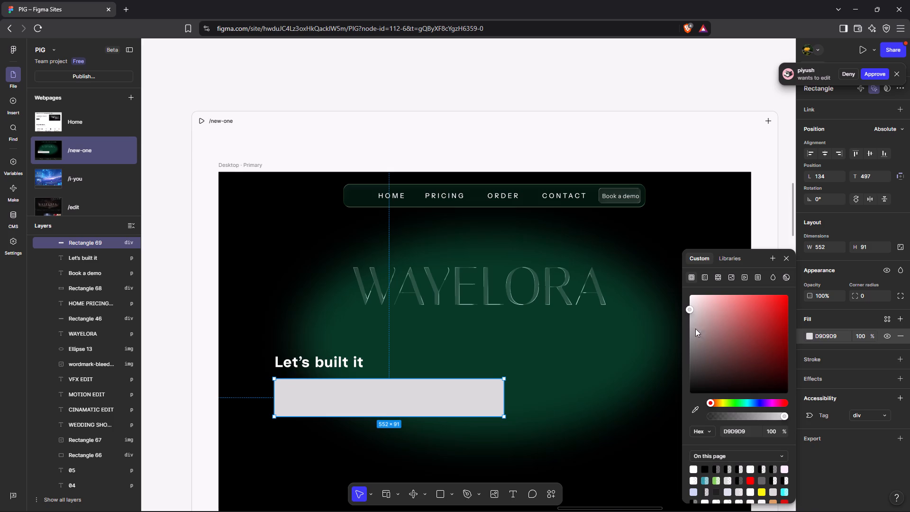
{"action": "left_click_drag", "start_coordinate": [687, 312], "coordinate": [687, 283]}
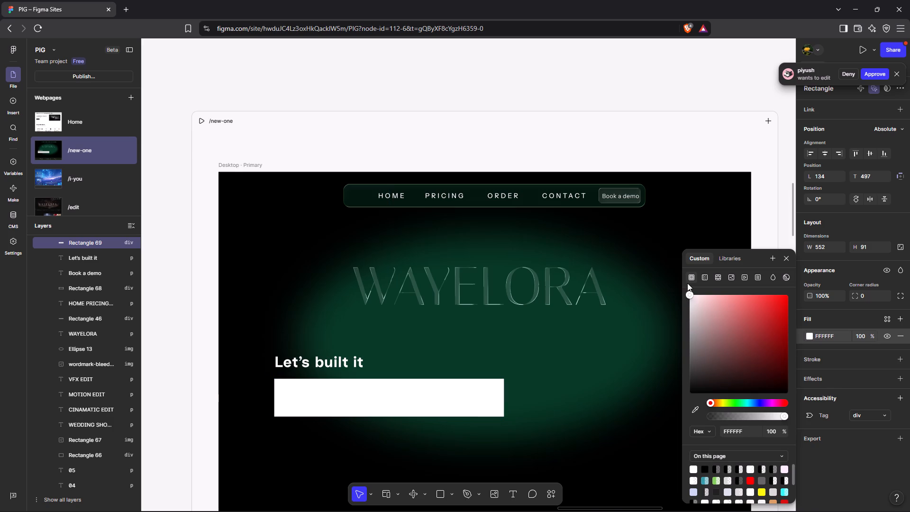
{"action": "left_click", "coordinate": [784, 257]}
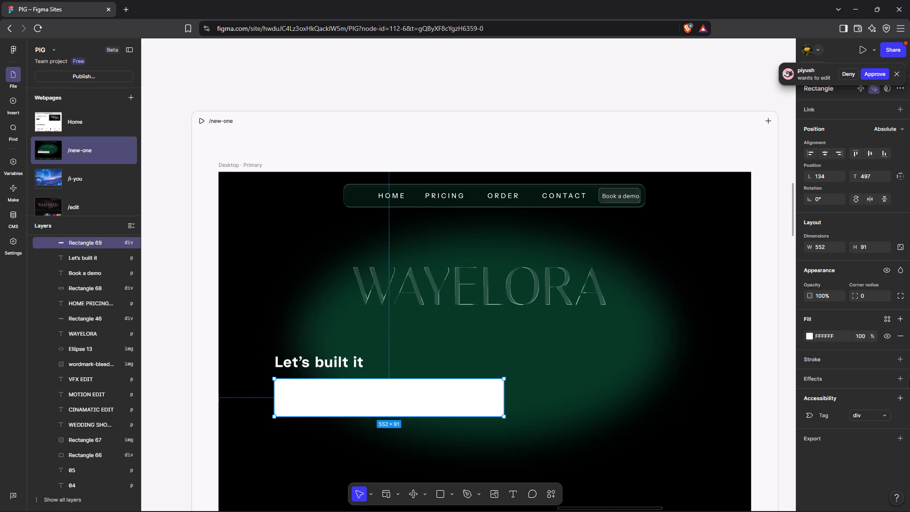
Apply a Glass effect to the rectangle under "Let's built it".
{"action": "left_click", "coordinate": [898, 377]}
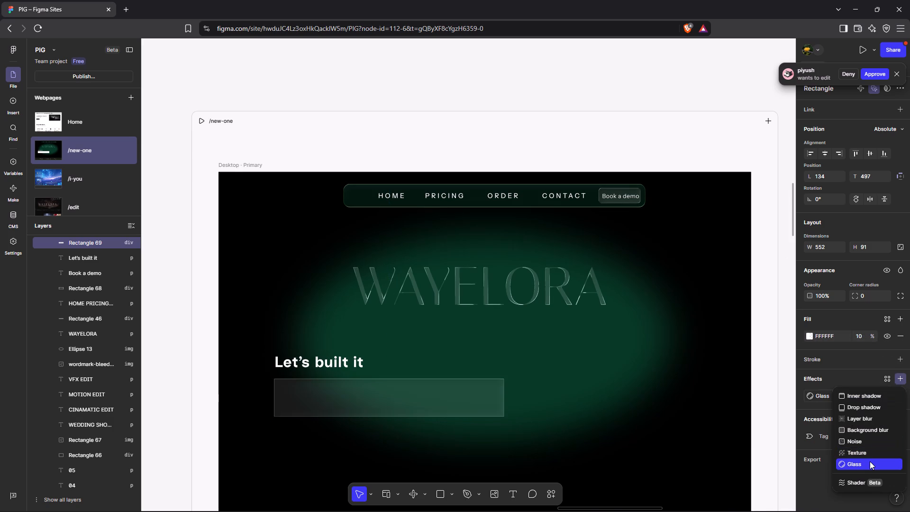
{"action": "left_click", "coordinate": [870, 461]}
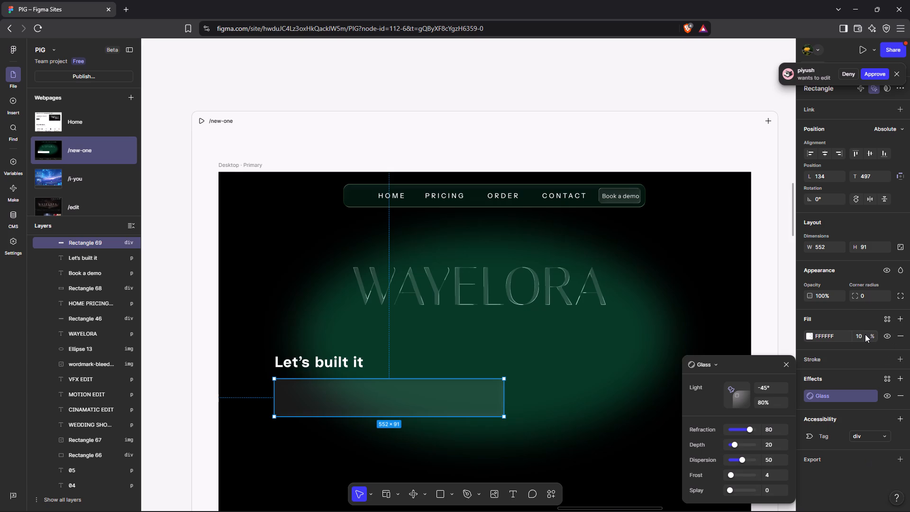
Set the glass rectangle's fill opacity to 11%.
{"action": "left_click_drag", "start_coordinate": [871, 338], "coordinate": [456, 275]}
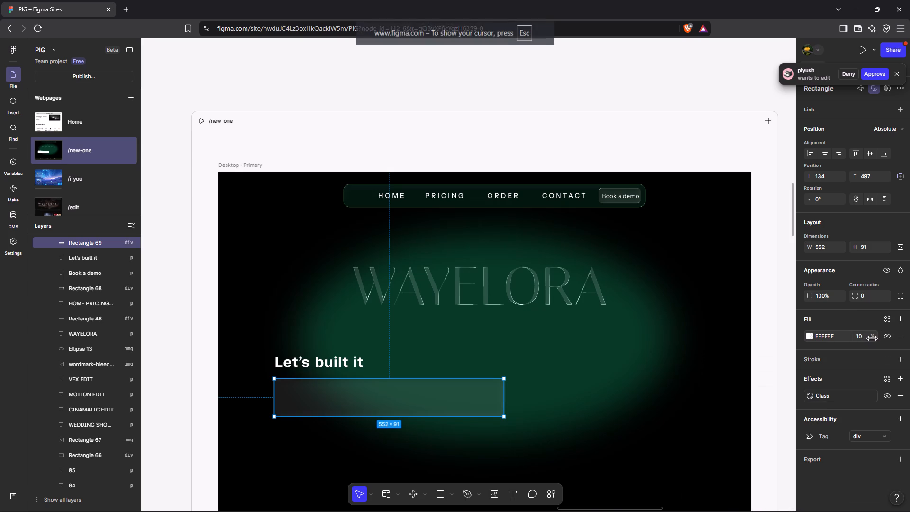
{"action": "left_click_drag", "start_coordinate": [456, 275], "coordinate": [481, 277]}
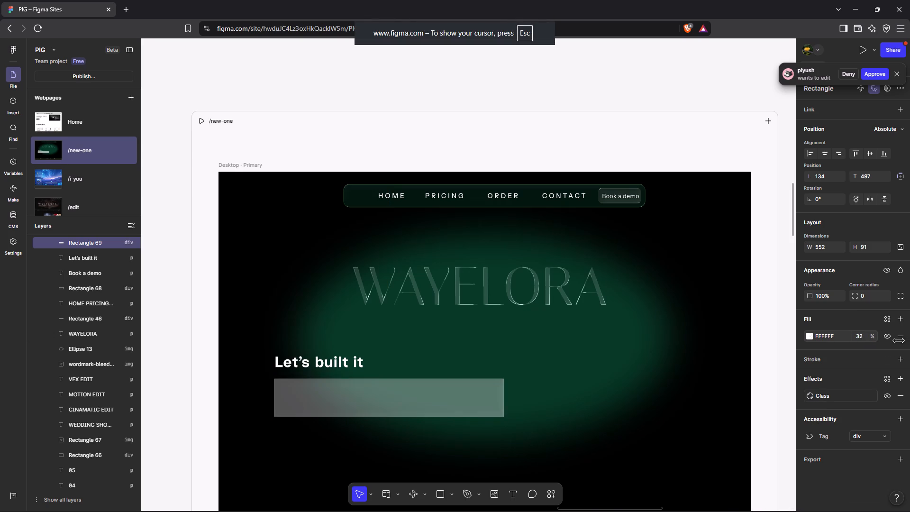
{"action": "left_click_drag", "start_coordinate": [481, 277], "coordinate": [463, 276]}
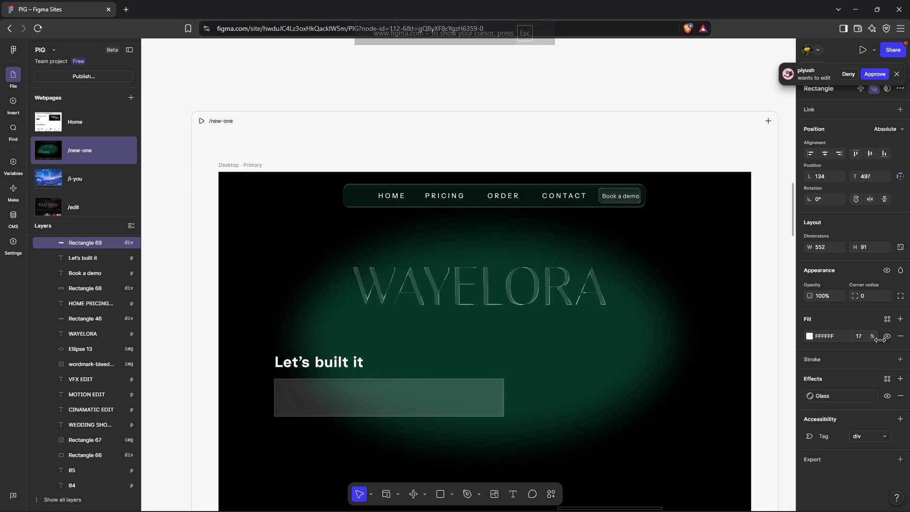
{"action": "left_click_drag", "start_coordinate": [463, 276], "coordinate": [456, 277]}
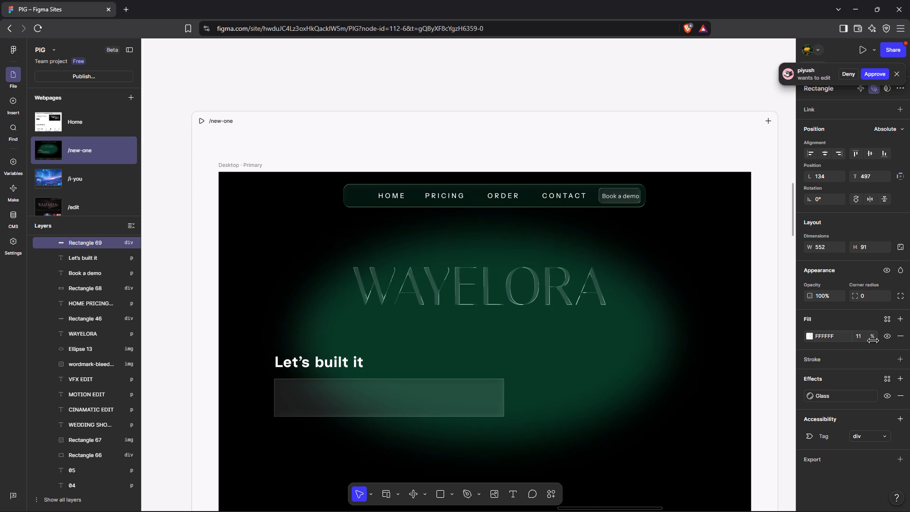
{"action": "left_click_drag", "start_coordinate": [456, 277], "coordinate": [456, 277]}
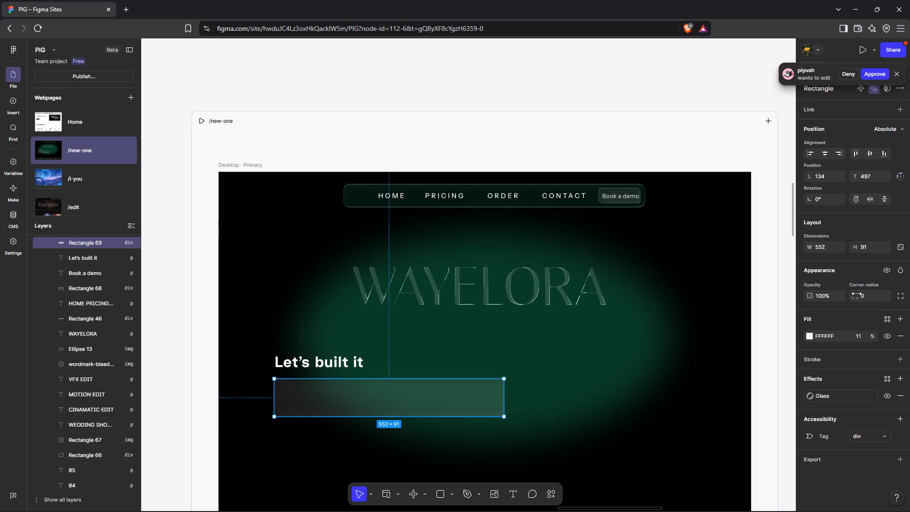
Round the corners of the glass rectangle under "Let's built it" to a radius of 18.
{"action": "left_click_drag", "start_coordinate": [856, 295], "coordinate": [676, 230]}
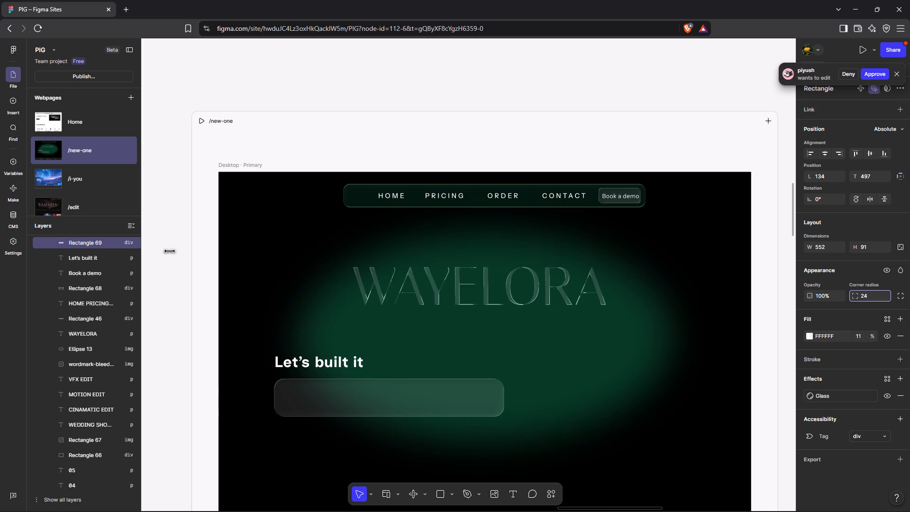
{"action": "left_click_drag", "start_coordinate": [676, 230], "coordinate": [644, 228]}
{"action": "left_click_drag", "start_coordinate": [644, 228], "coordinate": [622, 223]}
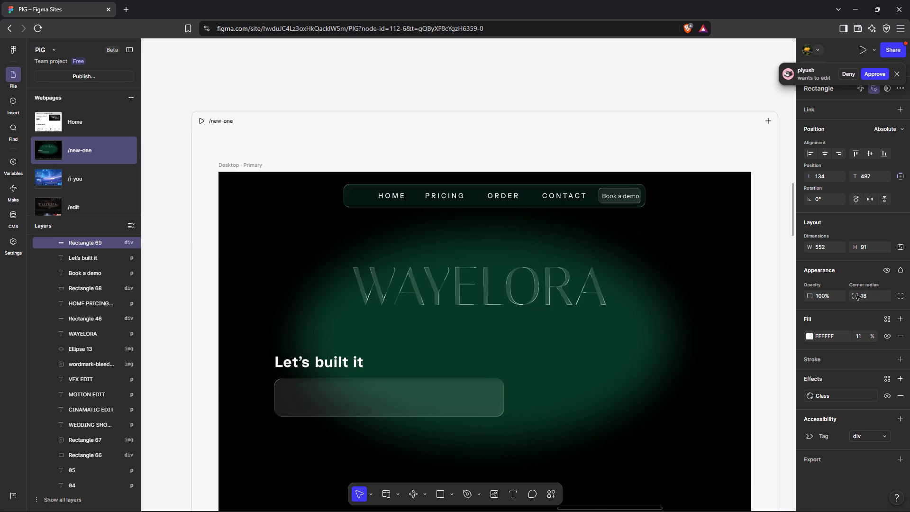
{"action": "left_click", "coordinate": [727, 131]}
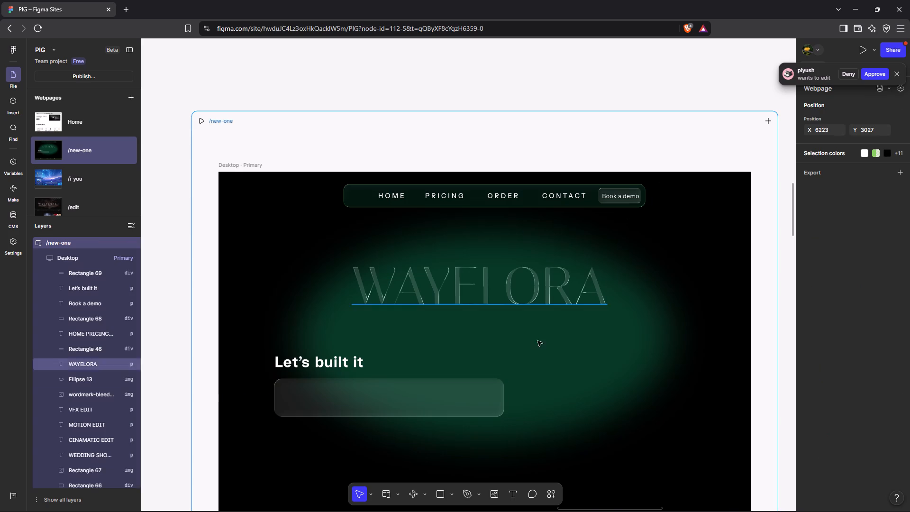
Resize the glass rectangle under "Let's built it" to about 553 × 83.
{"action": "left_click", "coordinate": [430, 402]}
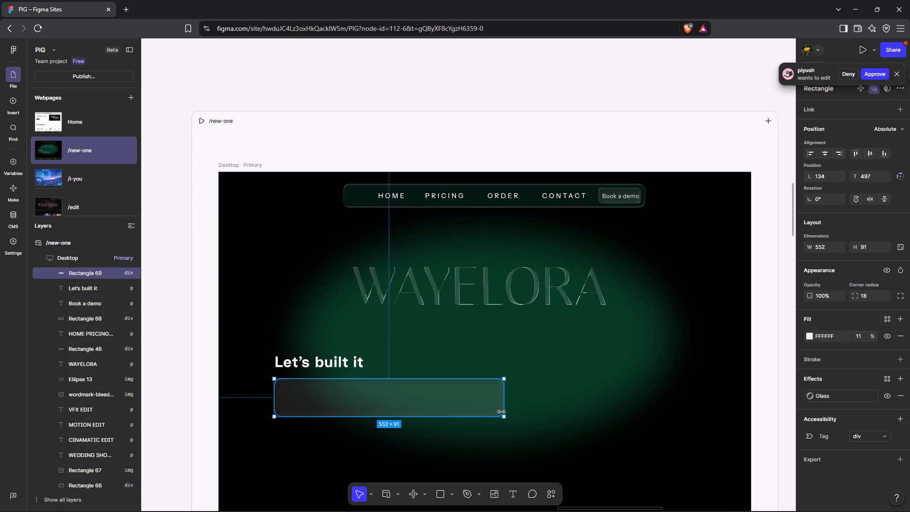
{"action": "left_click", "coordinate": [503, 416]}
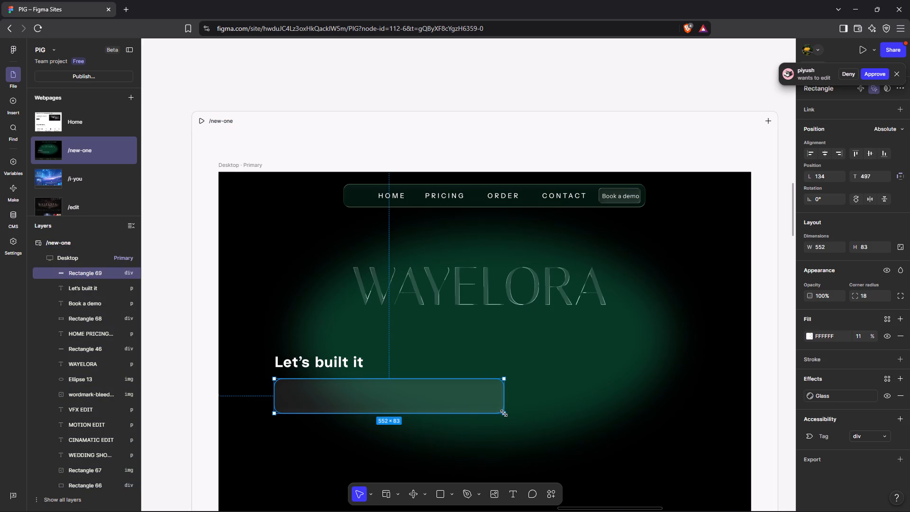
Duplicate the glass bar twice, stacking the copies evenly spaced below it, with the lowest at about top 701.
{"action": "left_click", "coordinate": [454, 388]}
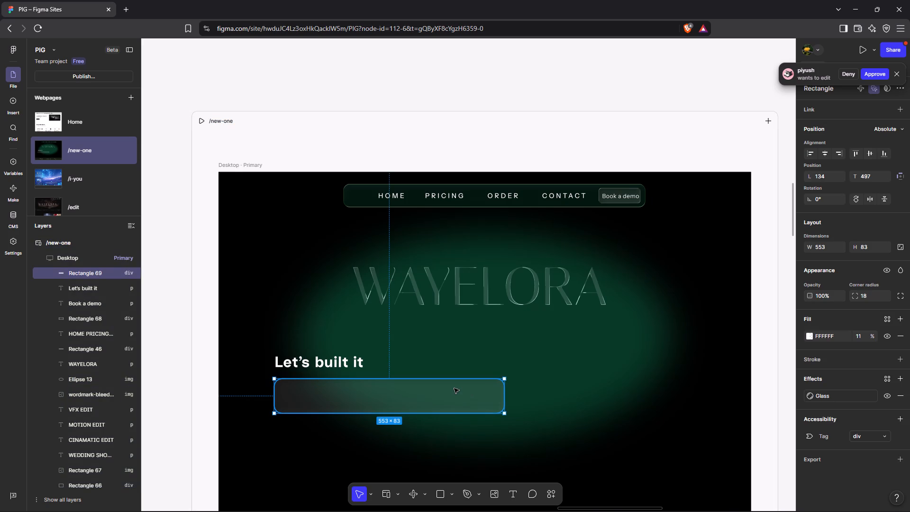
{"action": "key", "text": "ctrl+d"}
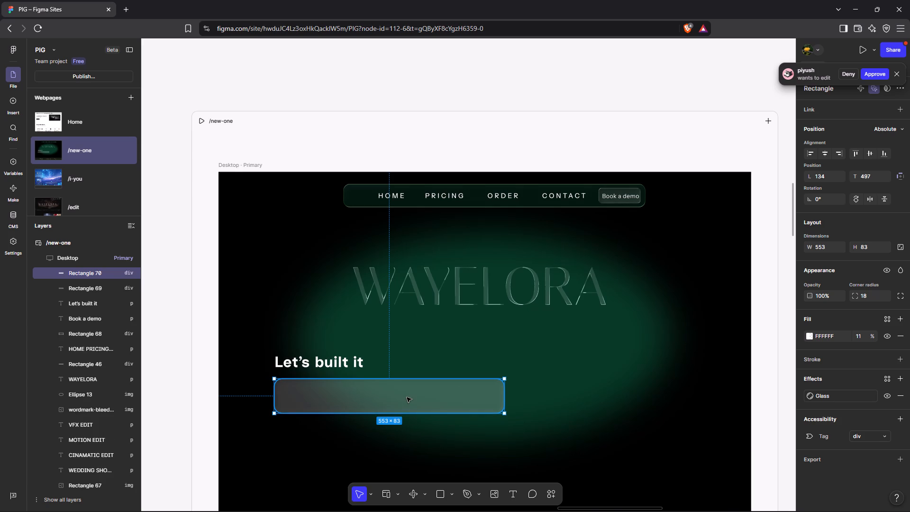
{"action": "scroll", "coordinate": [407, 397], "scroll_direction": "down", "scroll_amount": 2}
{"action": "left_click_drag", "start_coordinate": [399, 329], "coordinate": [400, 342]}
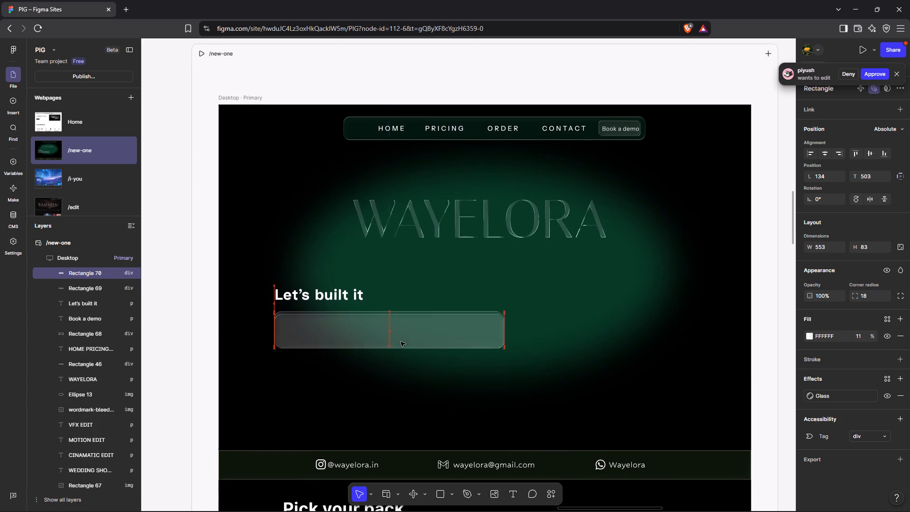
{"action": "left_click_drag", "start_coordinate": [400, 342], "coordinate": [400, 371]}
{"action": "key", "text": "ctrl+d"}
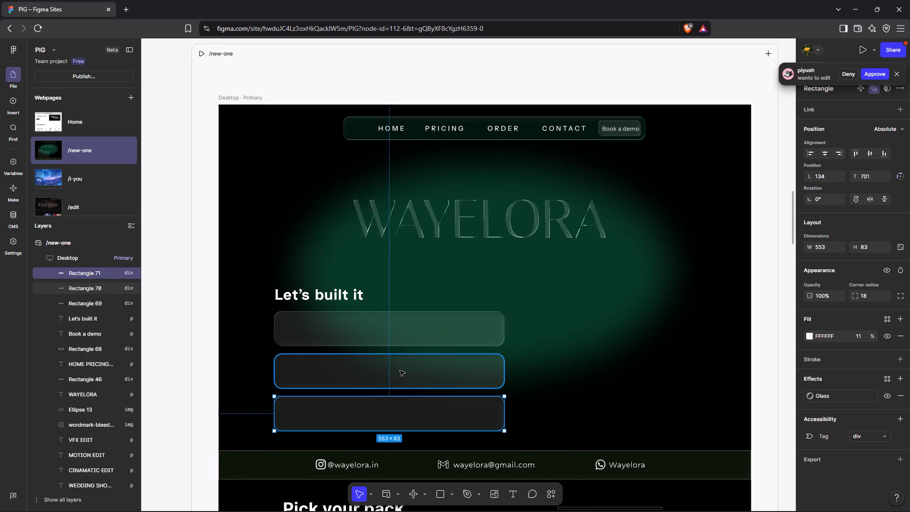
{"action": "left_click", "coordinate": [150, 277]}
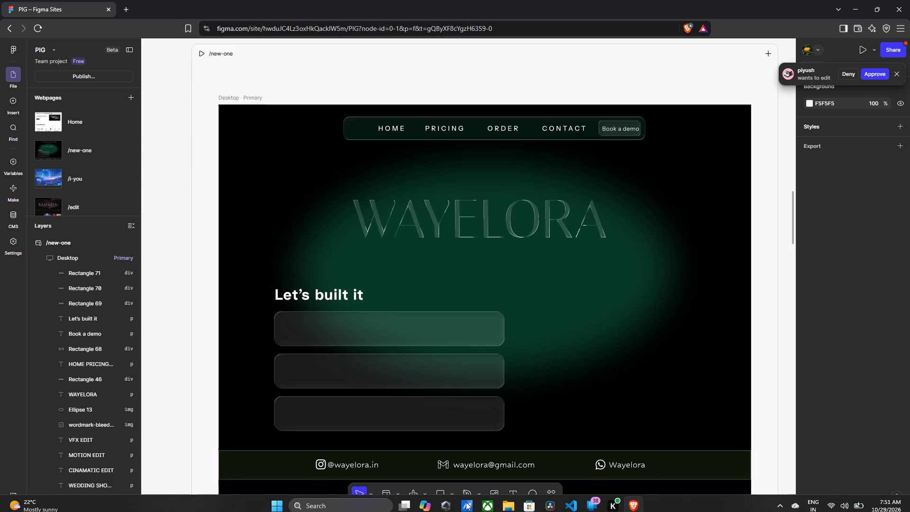
Add a rectangle of about 509 × 363 beside the three glass bars, placed at about right 35, top 421.
{"action": "left_click", "coordinate": [443, 494]}
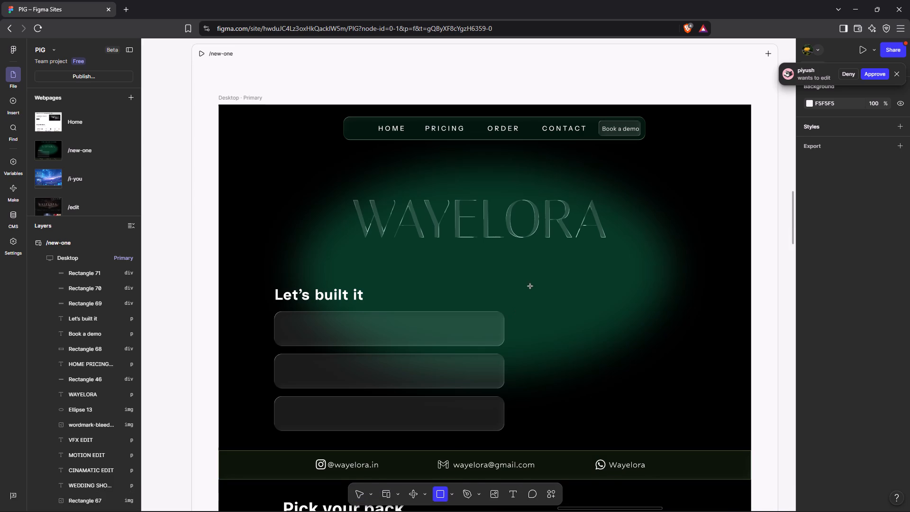
{"action": "left_click", "coordinate": [525, 293]}
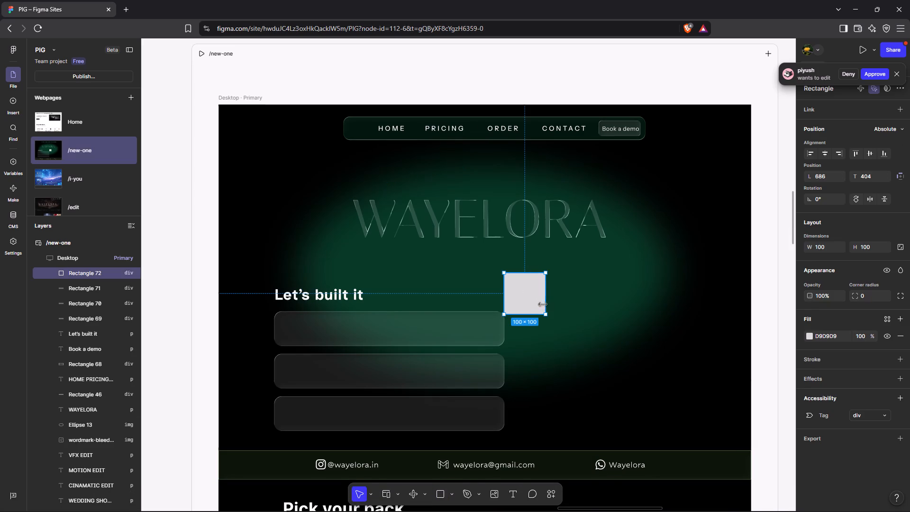
{"action": "left_click_drag", "start_coordinate": [546, 318], "coordinate": [728, 433]}
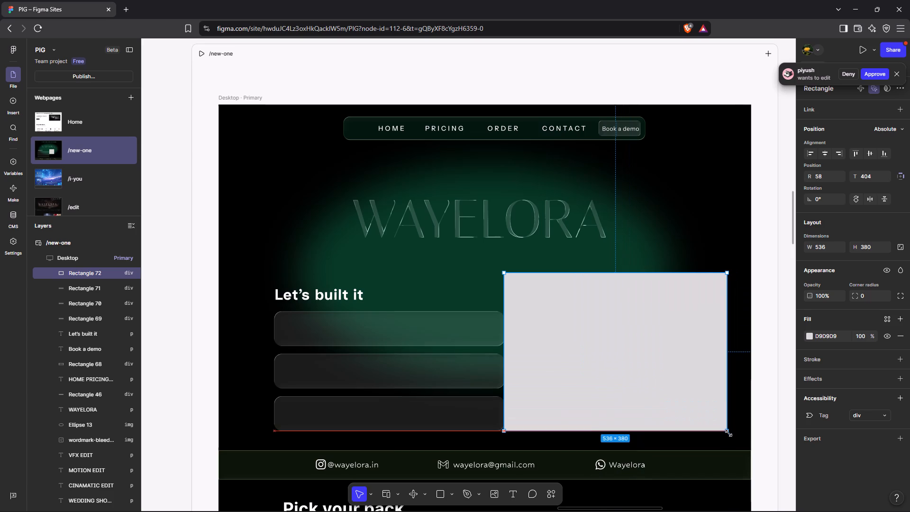
{"action": "left_click_drag", "start_coordinate": [728, 433], "coordinate": [716, 424]}
{"action": "left_click_drag", "start_coordinate": [629, 367], "coordinate": [647, 375]}
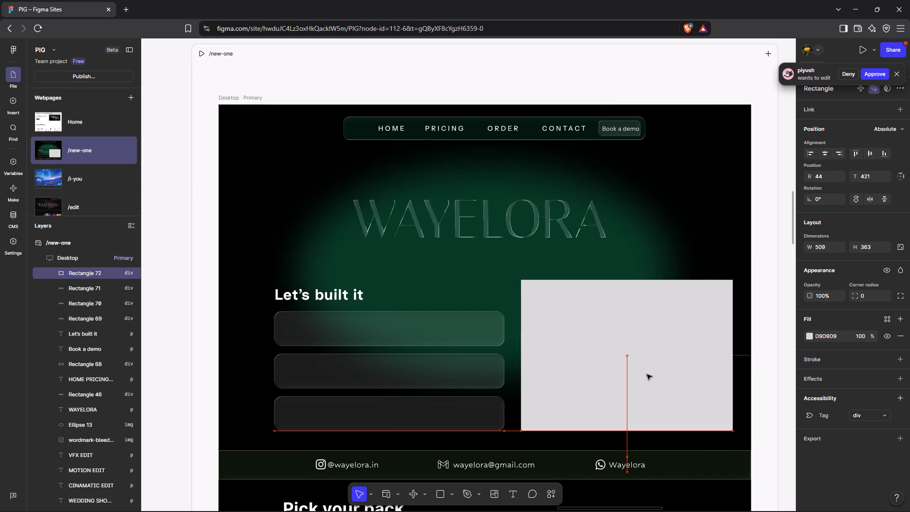
{"action": "left_click_drag", "start_coordinate": [647, 375], "coordinate": [650, 375]}
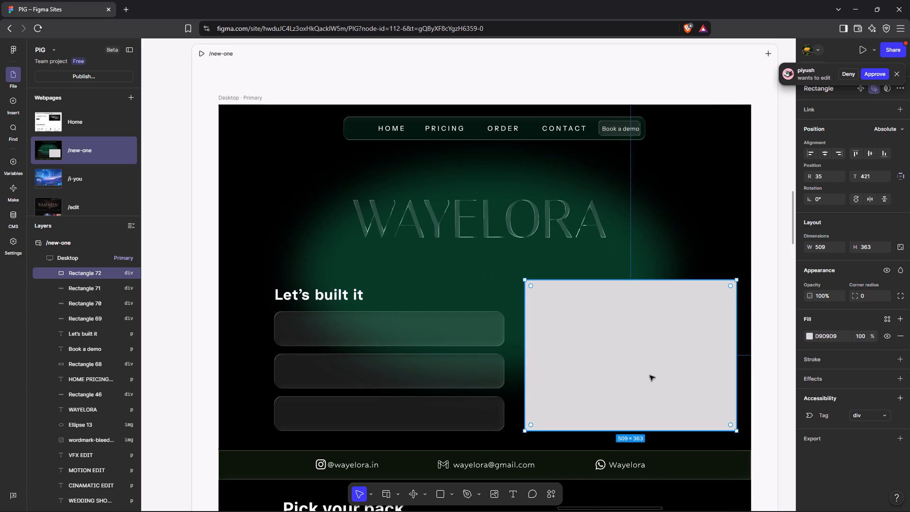
Enlarge the grey rectangle beside the bars upward and toward them to about 540 × 405.
{"action": "left_click_drag", "start_coordinate": [604, 277], "coordinate": [606, 267]}
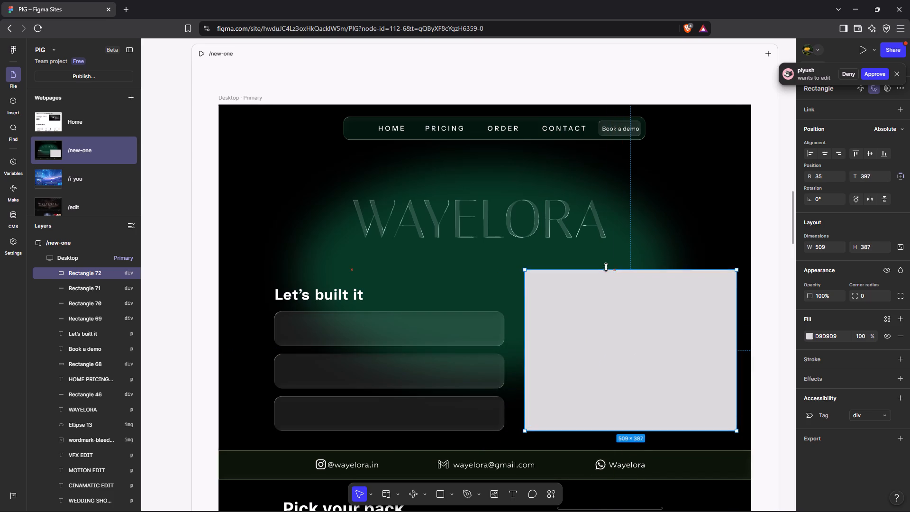
{"action": "left_click_drag", "start_coordinate": [606, 267], "coordinate": [609, 261]}
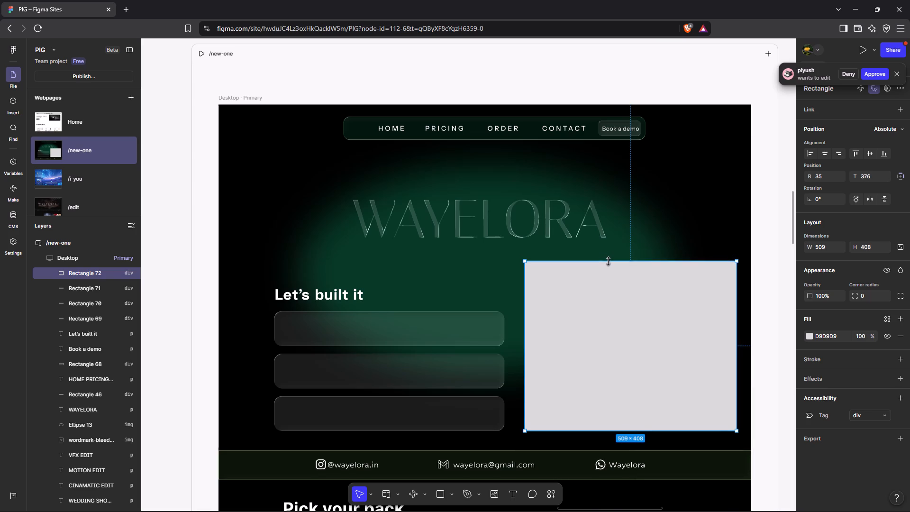
{"action": "left_click_drag", "start_coordinate": [609, 261], "coordinate": [609, 262]}
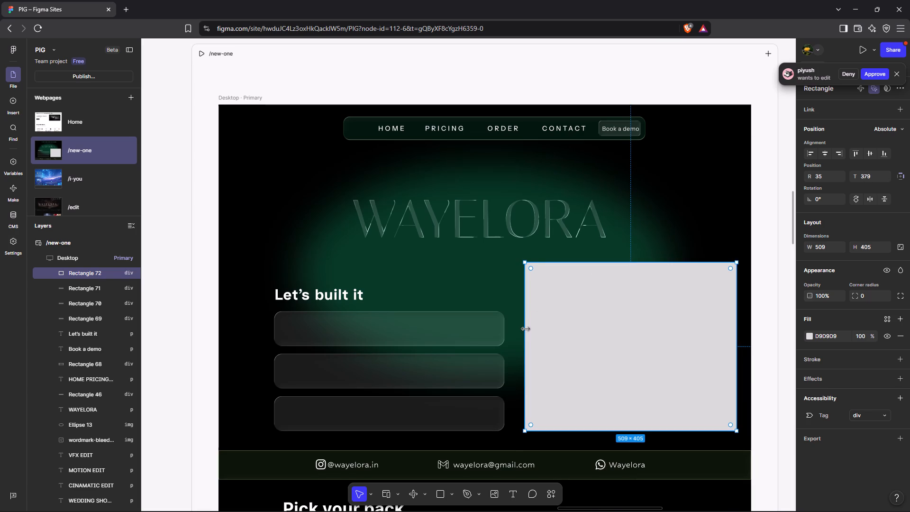
{"action": "left_click_drag", "start_coordinate": [526, 329], "coordinate": [517, 329]}
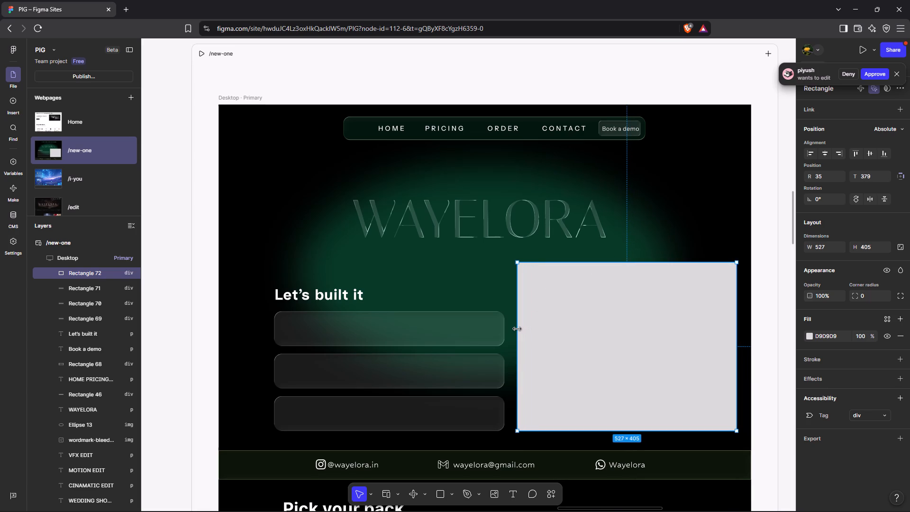
{"action": "left_click_drag", "start_coordinate": [517, 329], "coordinate": [511, 331]}
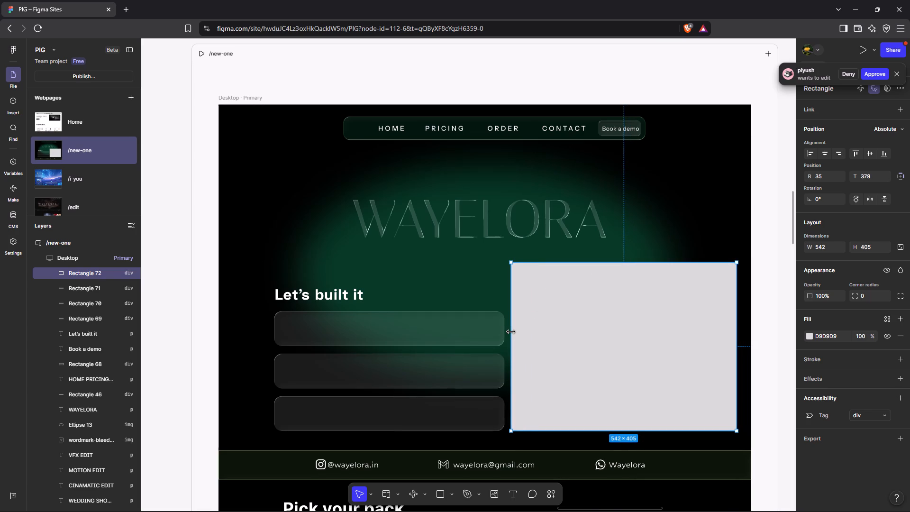
{"action": "left_click_drag", "start_coordinate": [511, 331], "coordinate": [512, 331]}
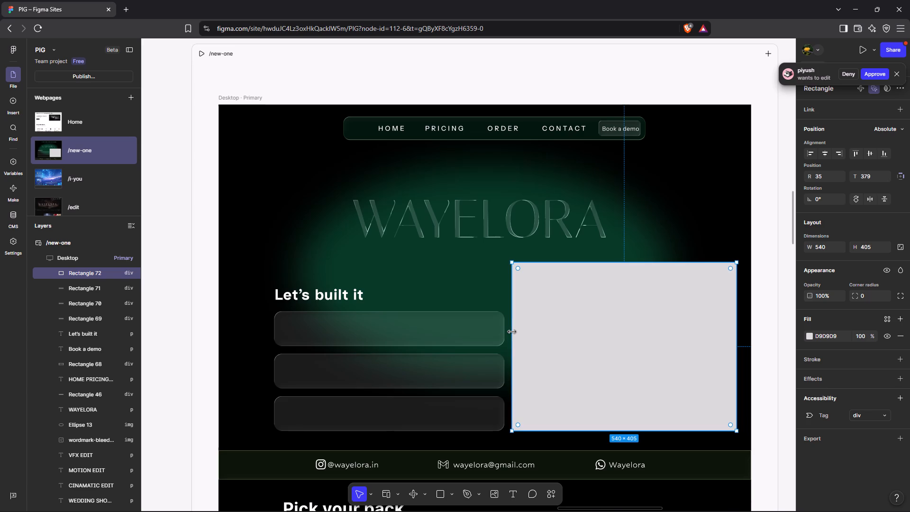
Change the fill of the large rectangle beside the bars to white, FFFFFF.
{"action": "scroll", "coordinate": [629, 371], "scroll_direction": "down", "scroll_amount": 1}
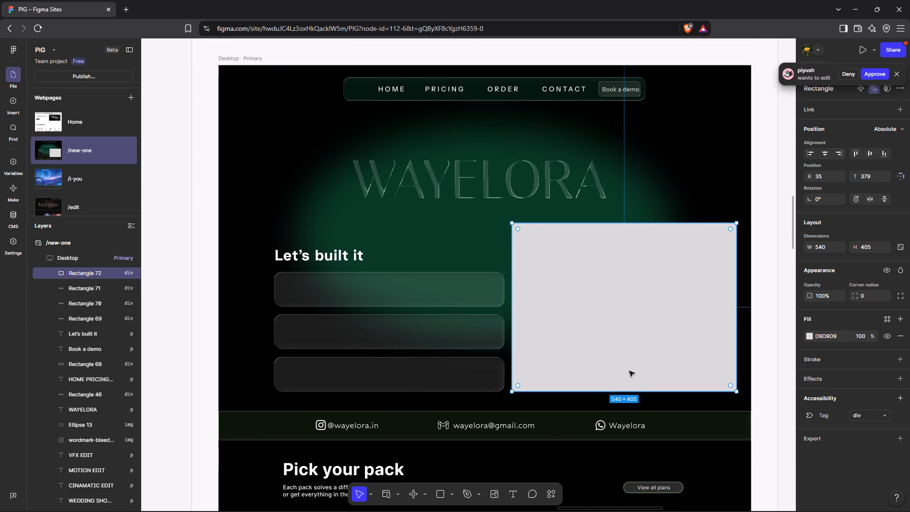
{"action": "scroll", "coordinate": [629, 371], "scroll_direction": "down", "scroll_amount": 1}
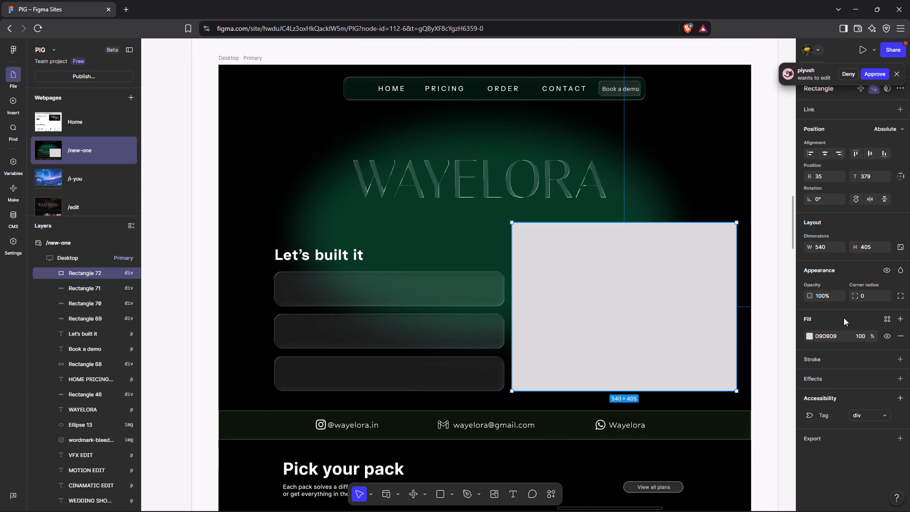
{"action": "left_click", "coordinate": [811, 333]}
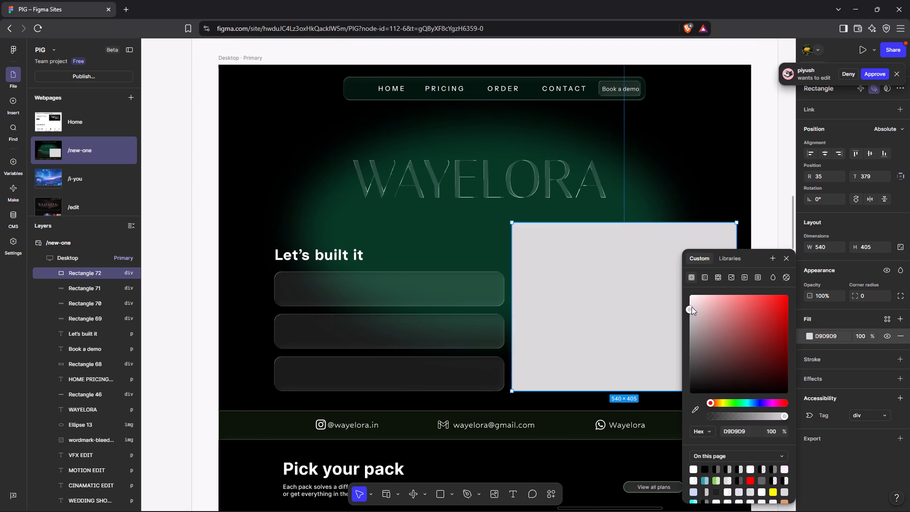
{"action": "left_click_drag", "start_coordinate": [689, 309], "coordinate": [687, 280]}
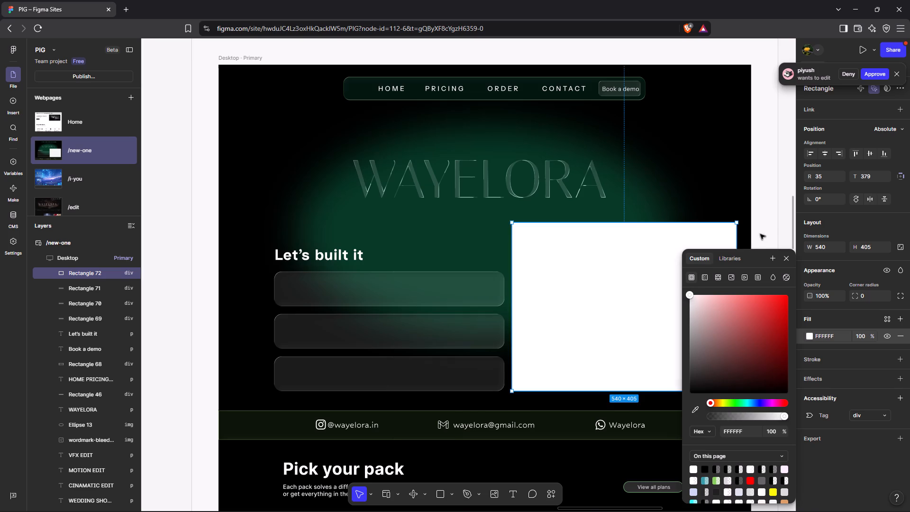
{"action": "left_click", "coordinate": [772, 218]}
Apply a Glass effect to the large white rectangle beside the bars.
{"action": "left_click", "coordinate": [684, 292]}
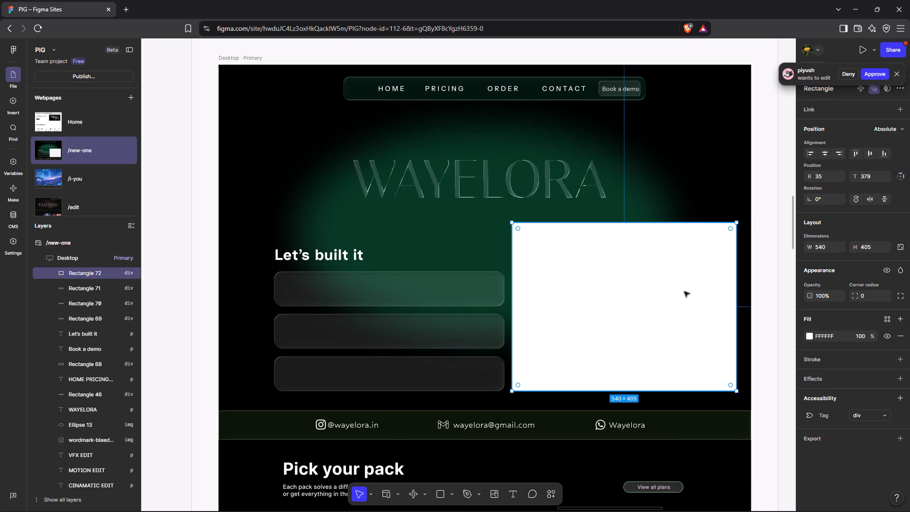
{"action": "left_click", "coordinate": [906, 375]}
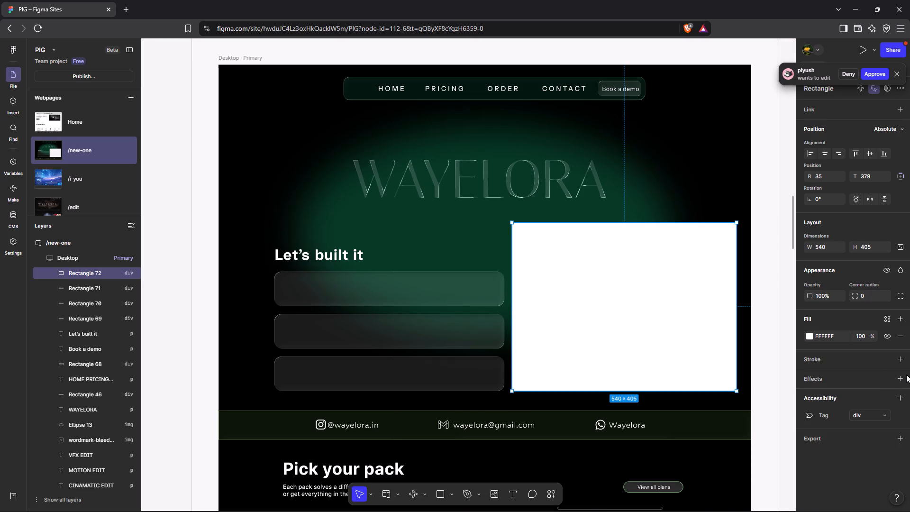
{"action": "left_click", "coordinate": [903, 379]}
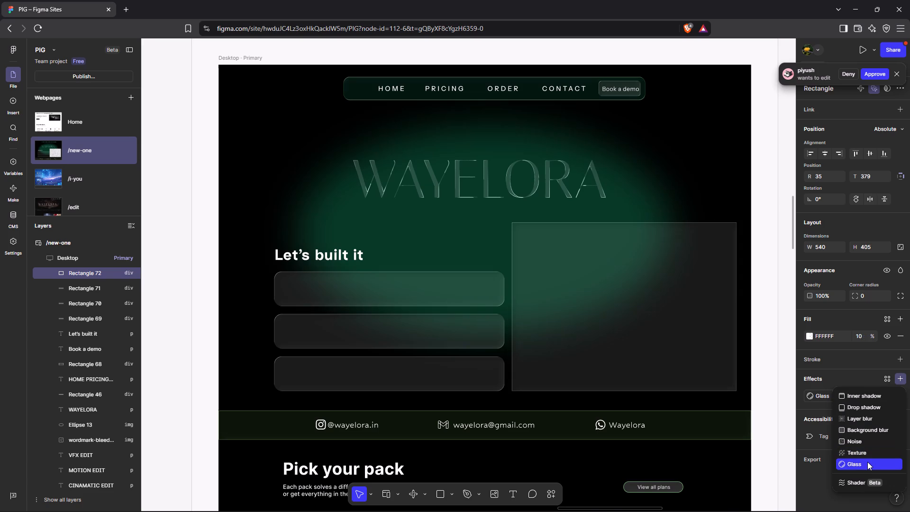
{"action": "left_click", "coordinate": [867, 462]}
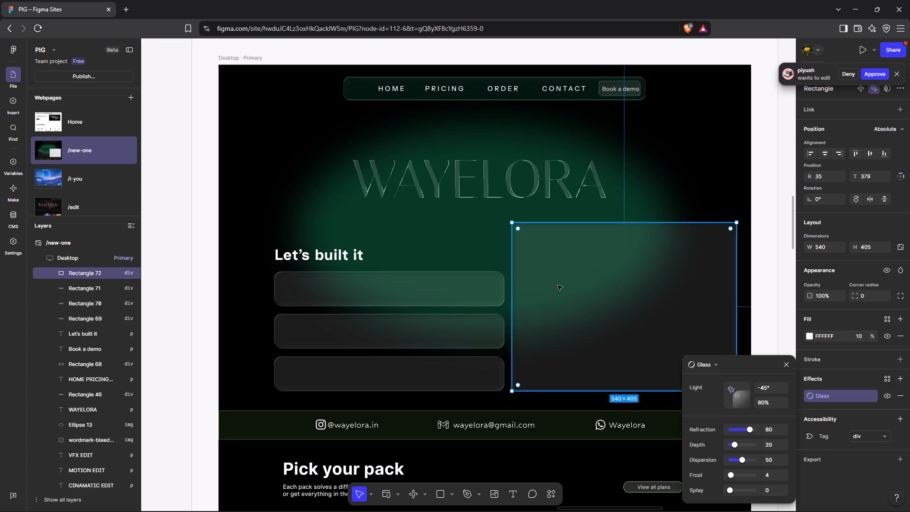
{"action": "left_click", "coordinate": [475, 293]}
{"action": "left_click", "coordinate": [576, 284]}
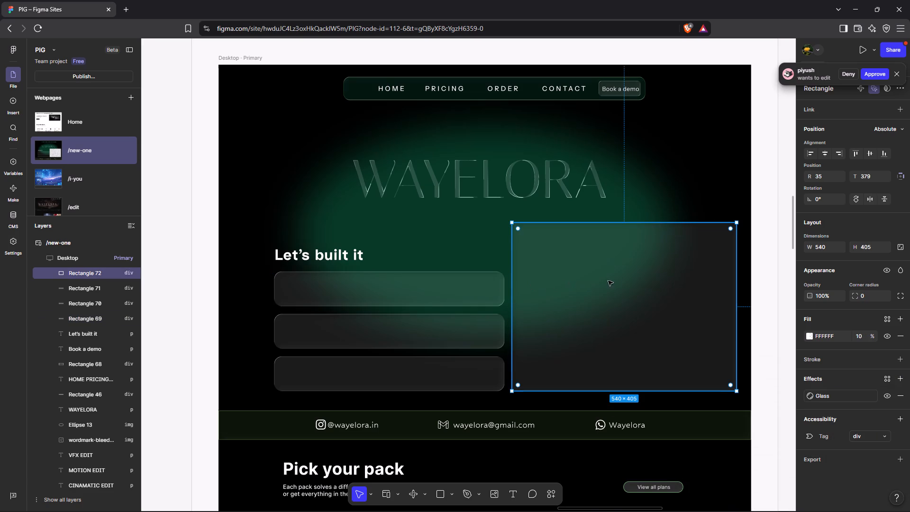
Check the navigation bar's corner radius and set the top glass bar's corner radius to 16.
{"action": "left_click", "coordinate": [590, 99]}
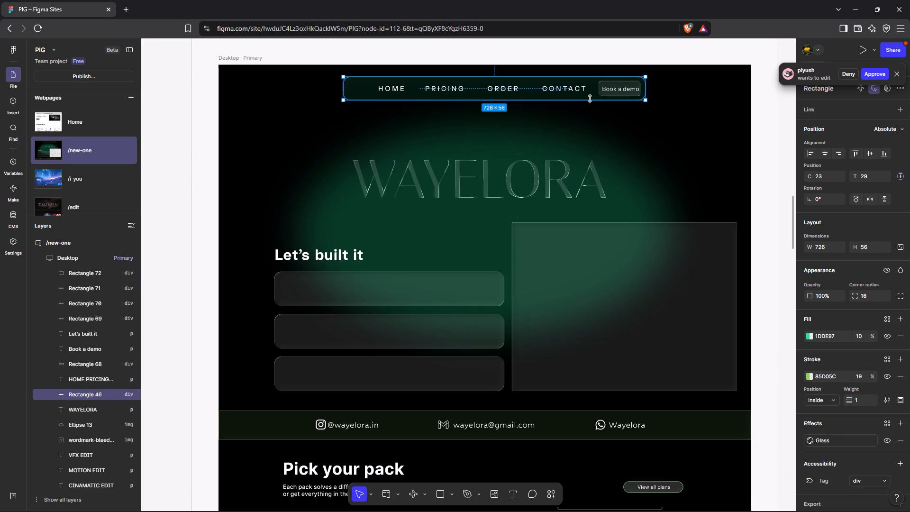
{"action": "left_click", "coordinate": [455, 296]}
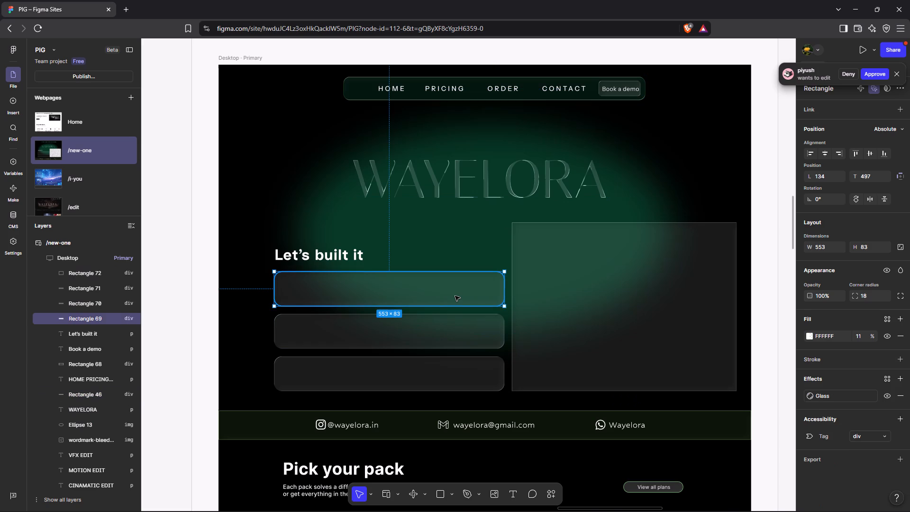
{"action": "left_click_drag", "start_coordinate": [857, 297], "coordinate": [455, 274]}
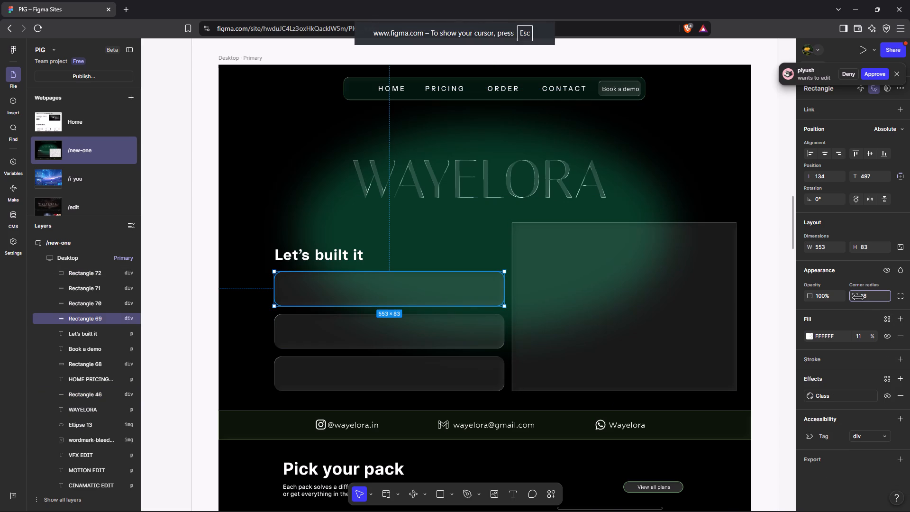
{"action": "left_click_drag", "start_coordinate": [455, 274], "coordinate": [445, 275]}
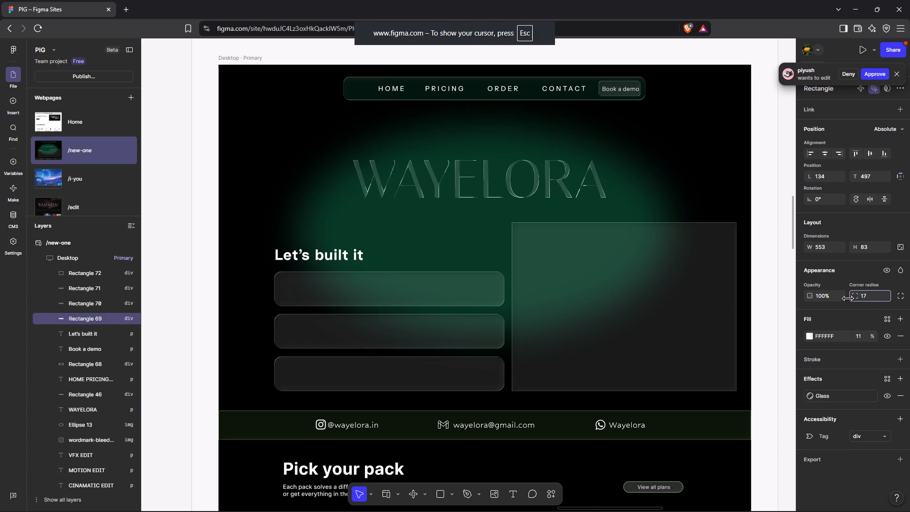
{"action": "left_click_drag", "start_coordinate": [445, 275], "coordinate": [436, 276]}
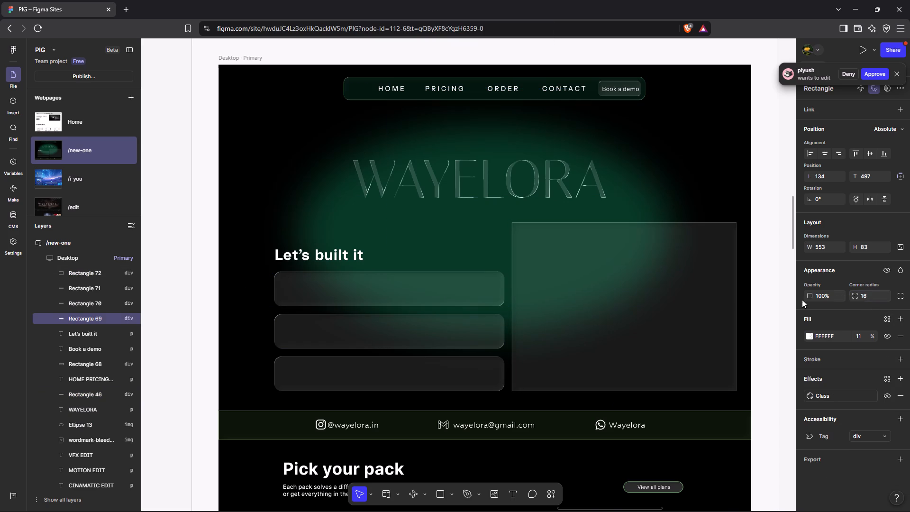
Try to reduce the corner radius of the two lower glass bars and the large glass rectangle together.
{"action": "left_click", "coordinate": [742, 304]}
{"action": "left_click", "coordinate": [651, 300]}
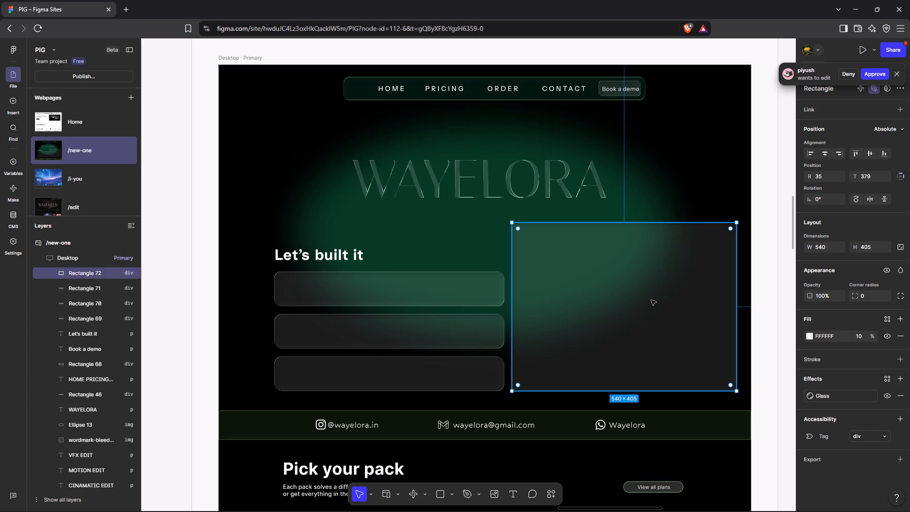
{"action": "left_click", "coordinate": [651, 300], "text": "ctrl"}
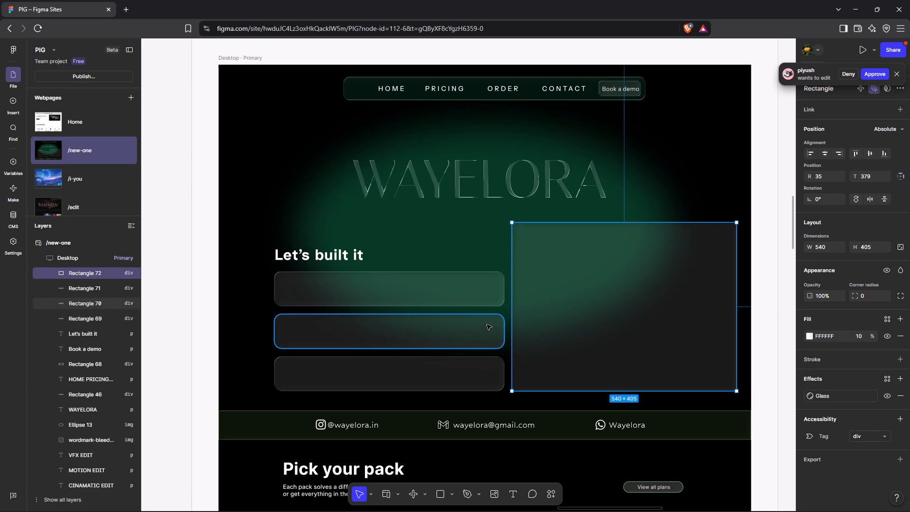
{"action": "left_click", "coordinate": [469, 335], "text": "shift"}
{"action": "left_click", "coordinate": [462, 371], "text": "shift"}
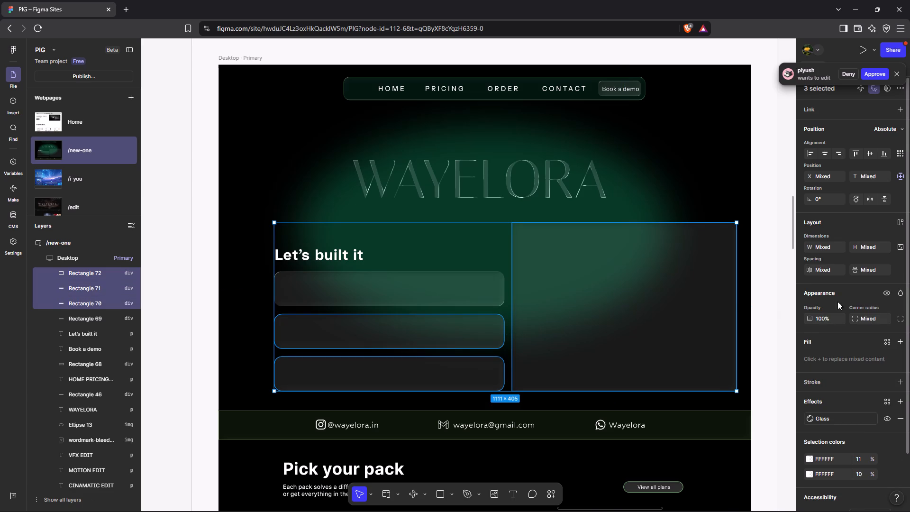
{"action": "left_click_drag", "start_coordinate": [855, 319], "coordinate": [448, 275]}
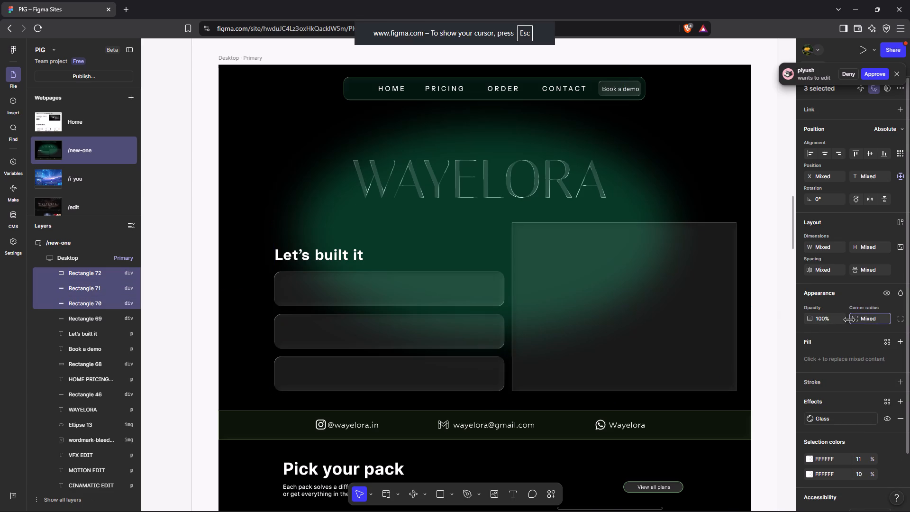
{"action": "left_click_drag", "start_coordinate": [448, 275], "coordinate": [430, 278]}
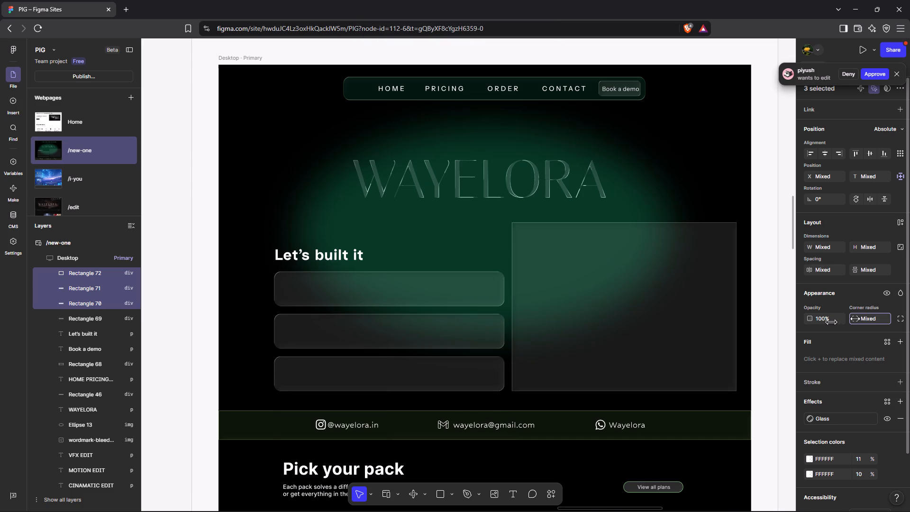
Set the corner radius of the large glass rectangle beside the bars to 16.
{"action": "left_click", "coordinate": [650, 296]}
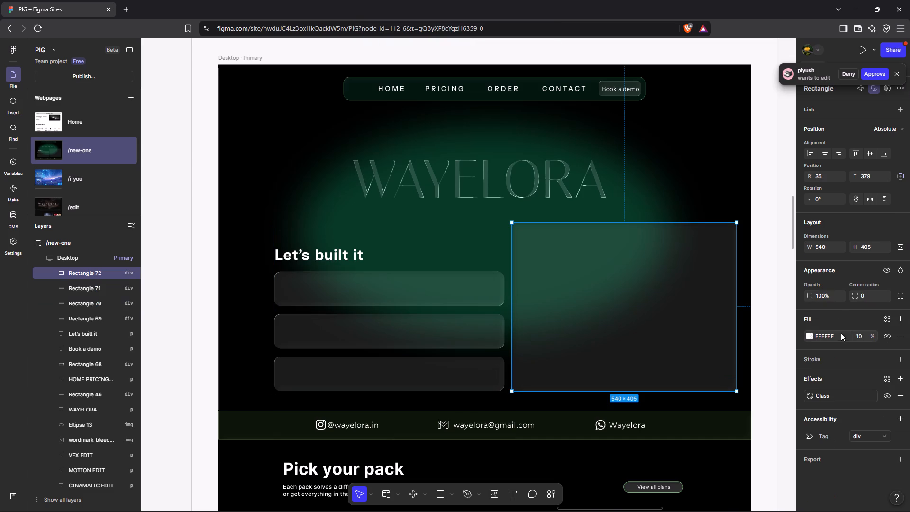
{"action": "left_click_drag", "start_coordinate": [854, 295], "coordinate": [485, 282]}
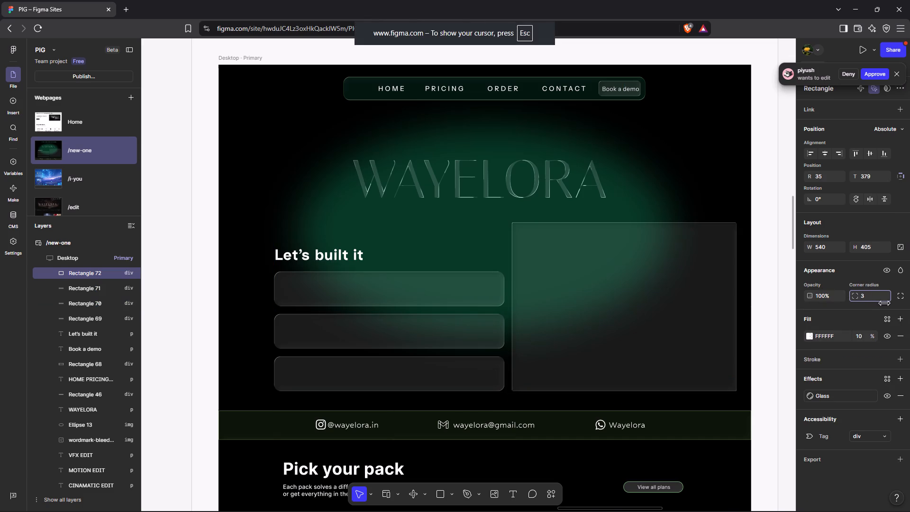
{"action": "left_click_drag", "start_coordinate": [485, 282], "coordinate": [610, 269]}
{"action": "left_click_drag", "start_coordinate": [610, 269], "coordinate": [610, 269]}
{"action": "left_click", "coordinate": [773, 222]}
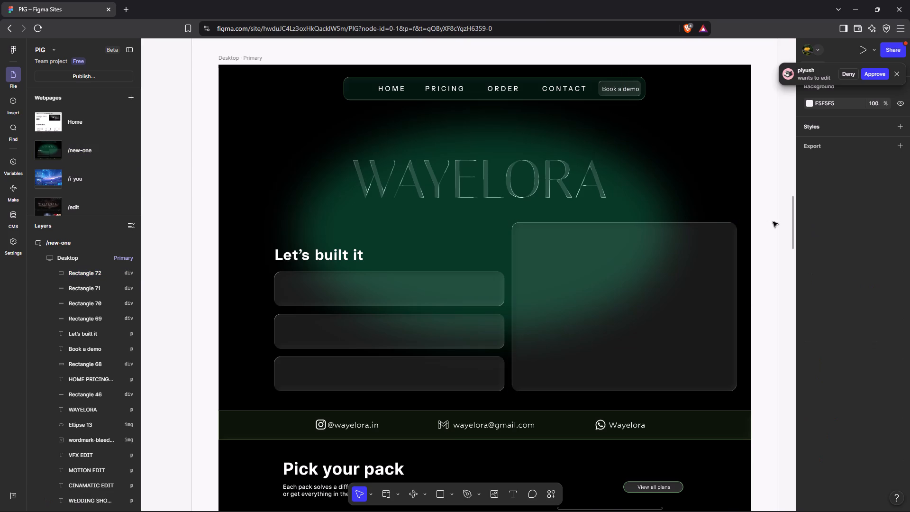
Preview the /new-one page and look through it from the hero section down to the OSMERE footer.
{"action": "scroll", "coordinate": [341, 127], "scroll_direction": "up", "scroll_amount": 1}
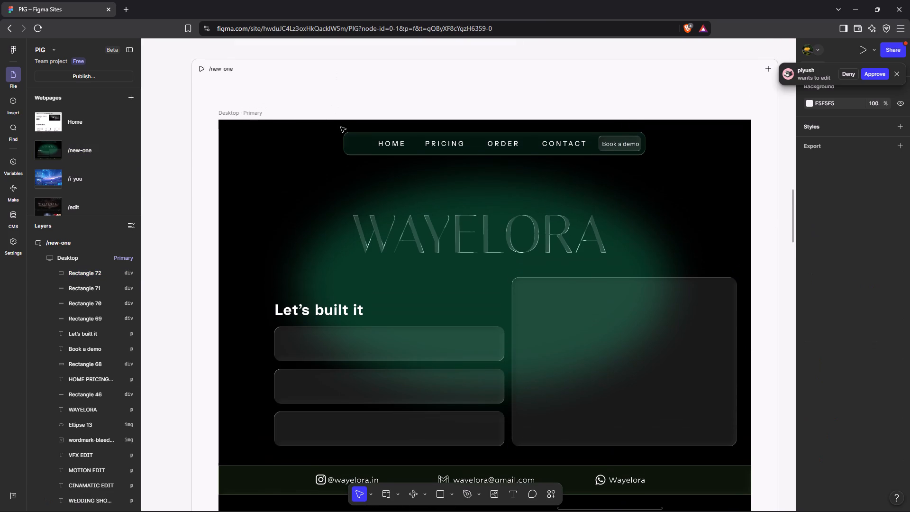
{"action": "left_click", "coordinate": [201, 73]}
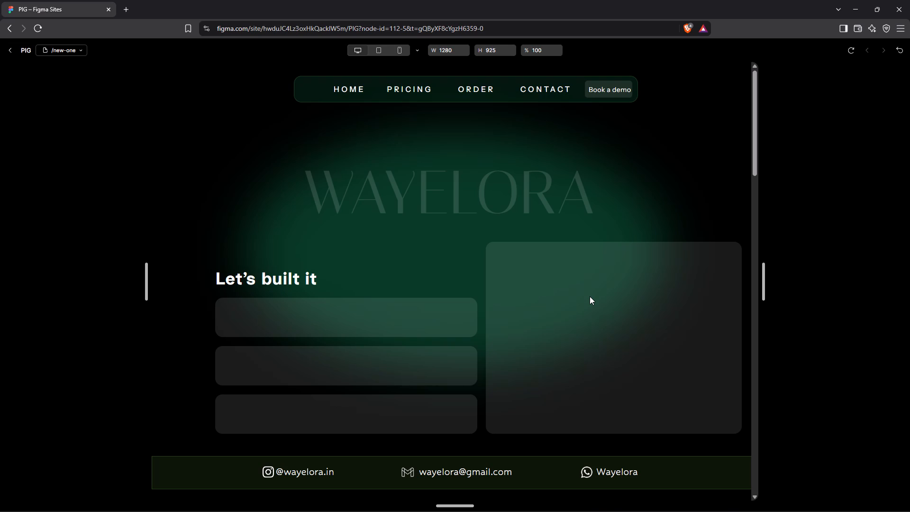
{"action": "scroll", "coordinate": [590, 296], "scroll_direction": "down", "scroll_amount": 6}
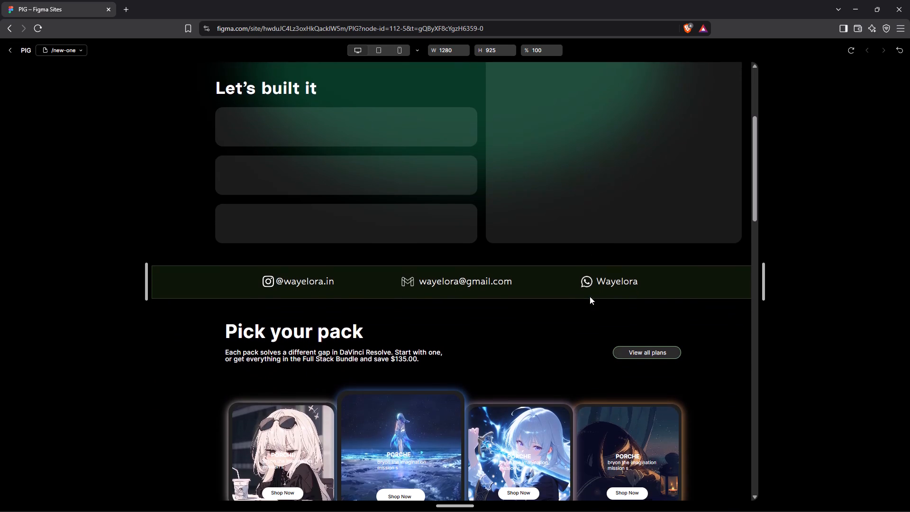
{"action": "scroll", "coordinate": [590, 296], "scroll_direction": "down", "scroll_amount": 8}
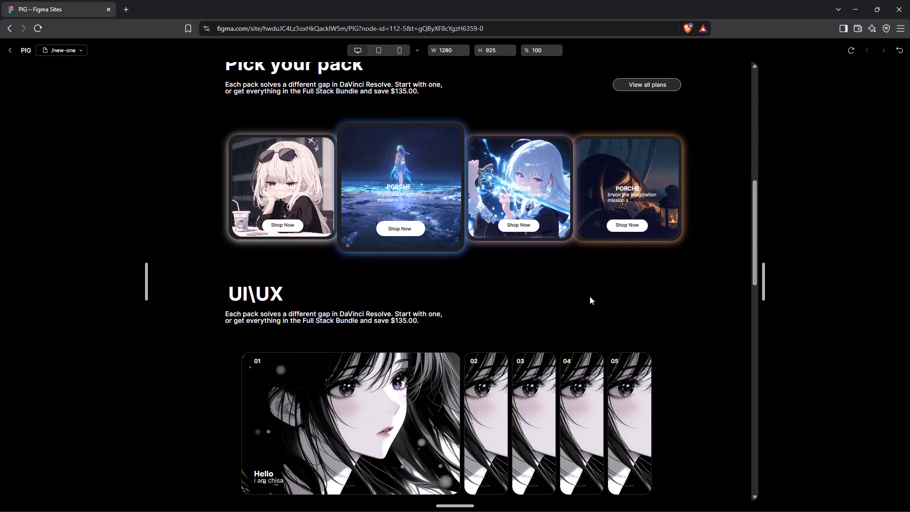
{"action": "scroll", "coordinate": [590, 296], "scroll_direction": "down", "scroll_amount": 5}
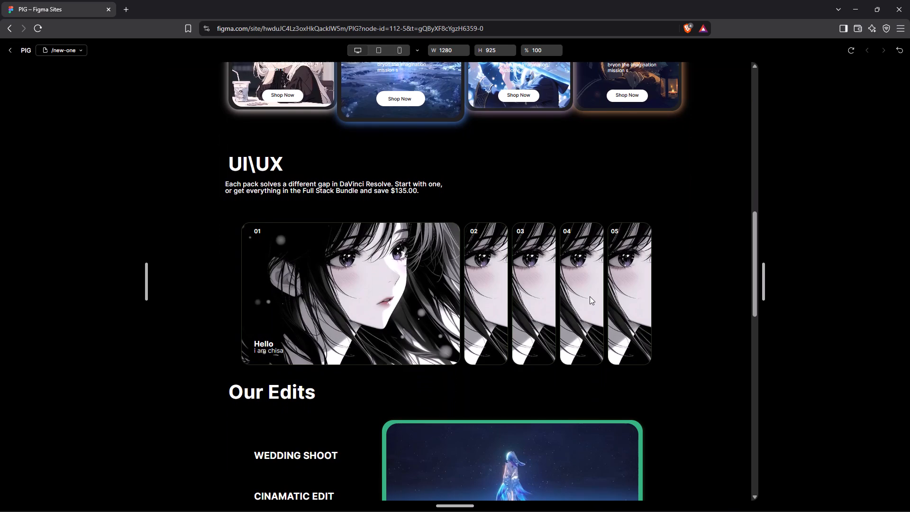
{"action": "scroll", "coordinate": [590, 296], "scroll_direction": "down", "scroll_amount": 6}
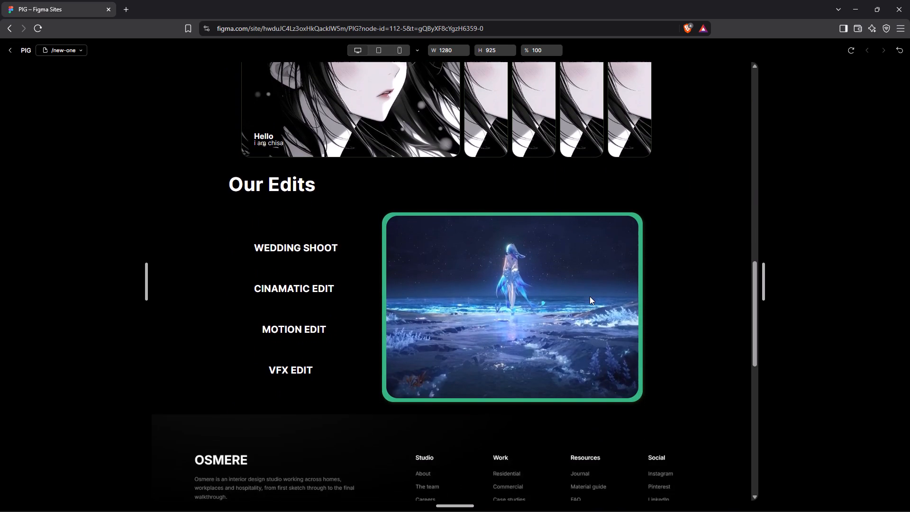
{"action": "scroll", "coordinate": [590, 296], "scroll_direction": "down", "scroll_amount": 8}
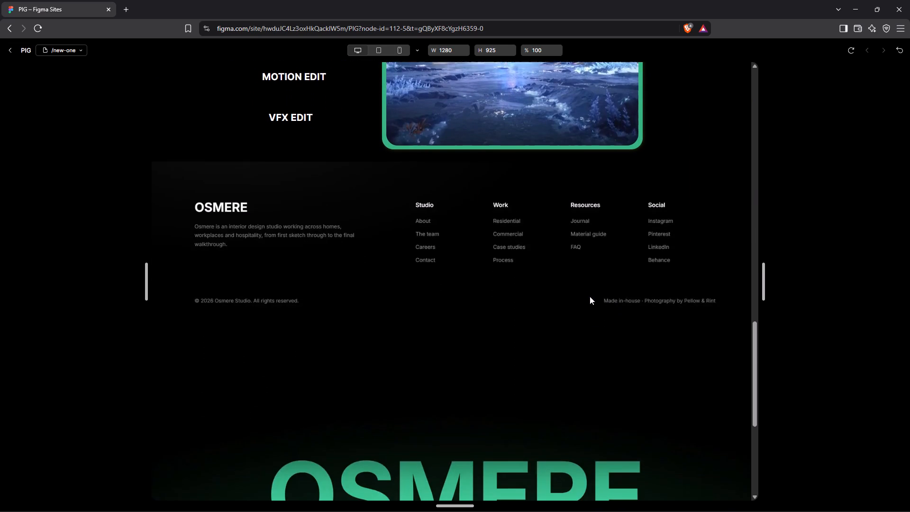
{"action": "scroll", "coordinate": [590, 296], "scroll_direction": "down", "scroll_amount": 4}
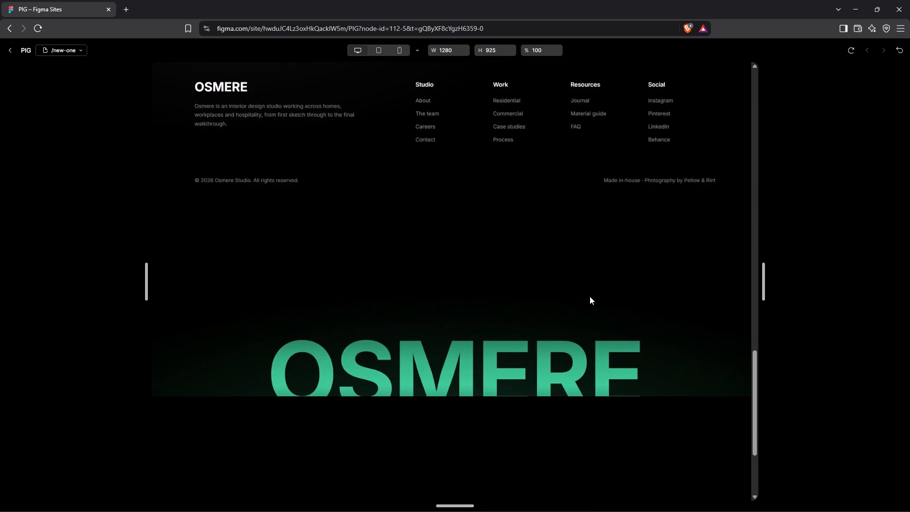